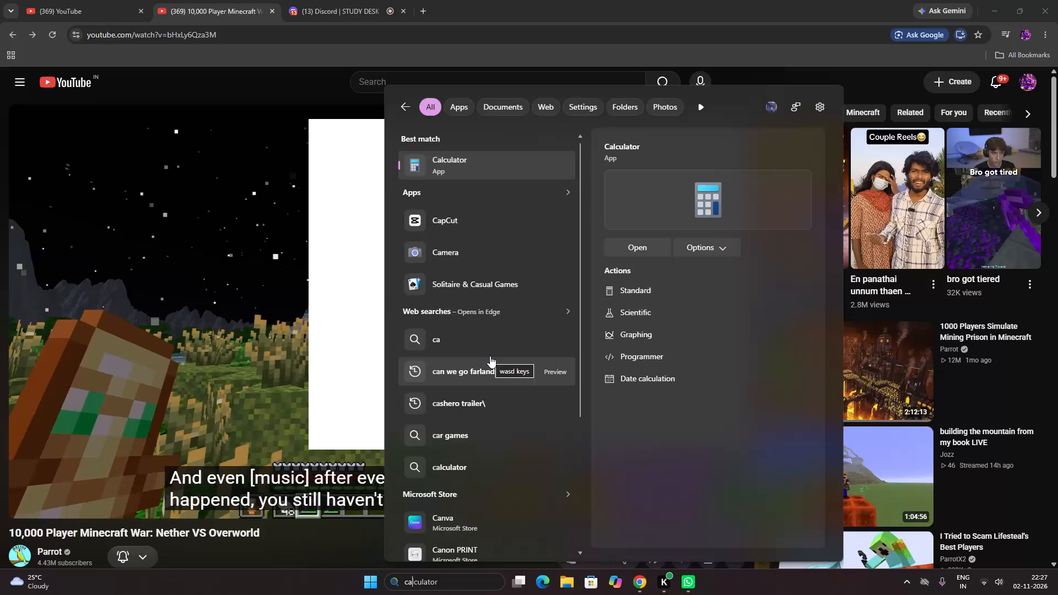
# Replace the current system search text with "proton" and launch the Proton VPN app.
pyautogui.press('BackSpace')
pyautogui.press('BackSpace')
pyautogui.press('BackSpace')
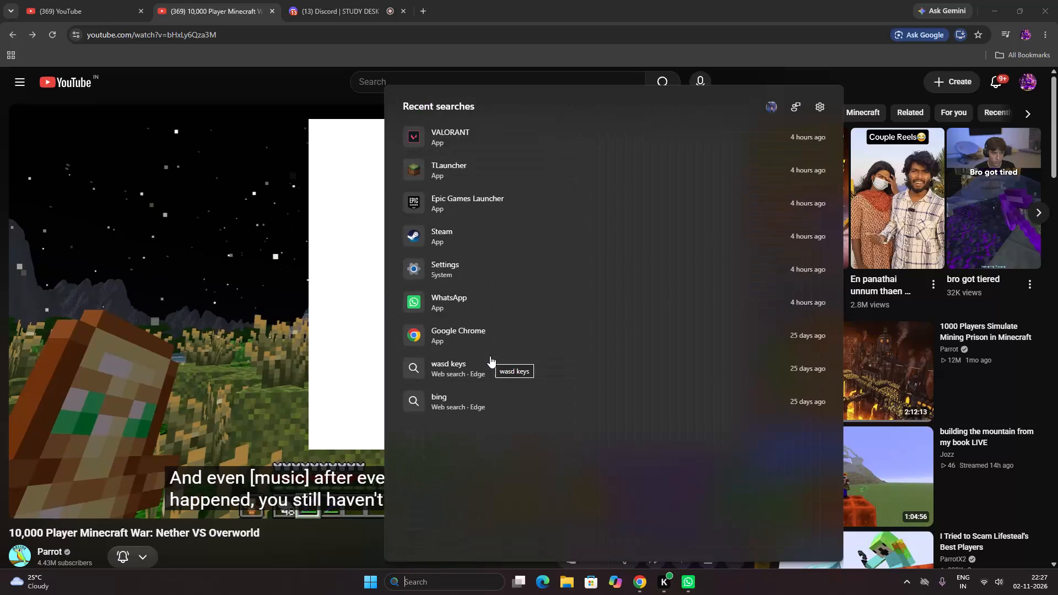
pyautogui.write('proton')
pyautogui.press('Return')
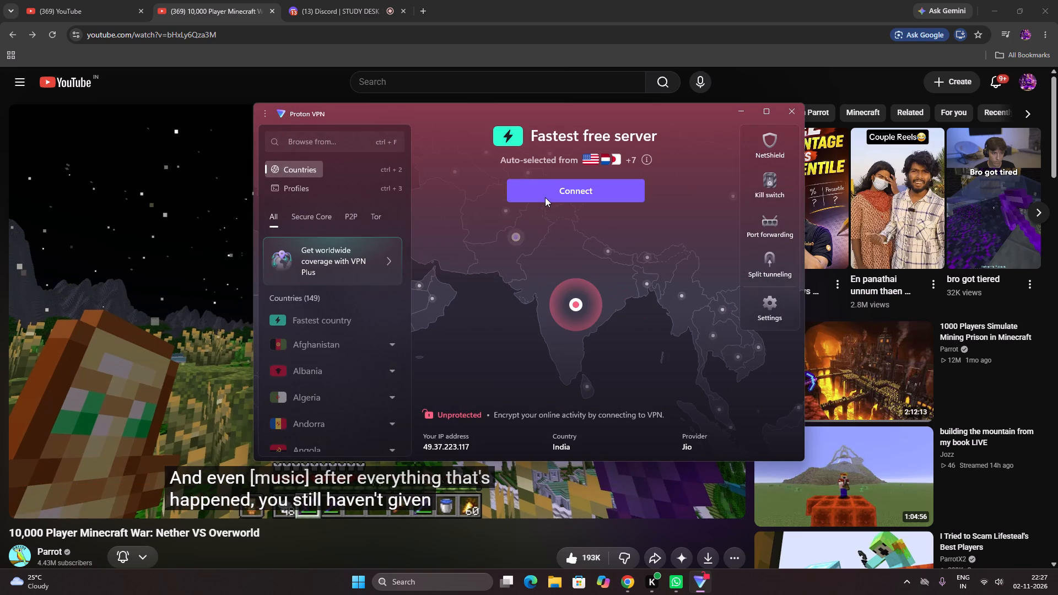
# Connect Proton VPN to the auto-selected fastest free server.
pyautogui.click(545, 193)
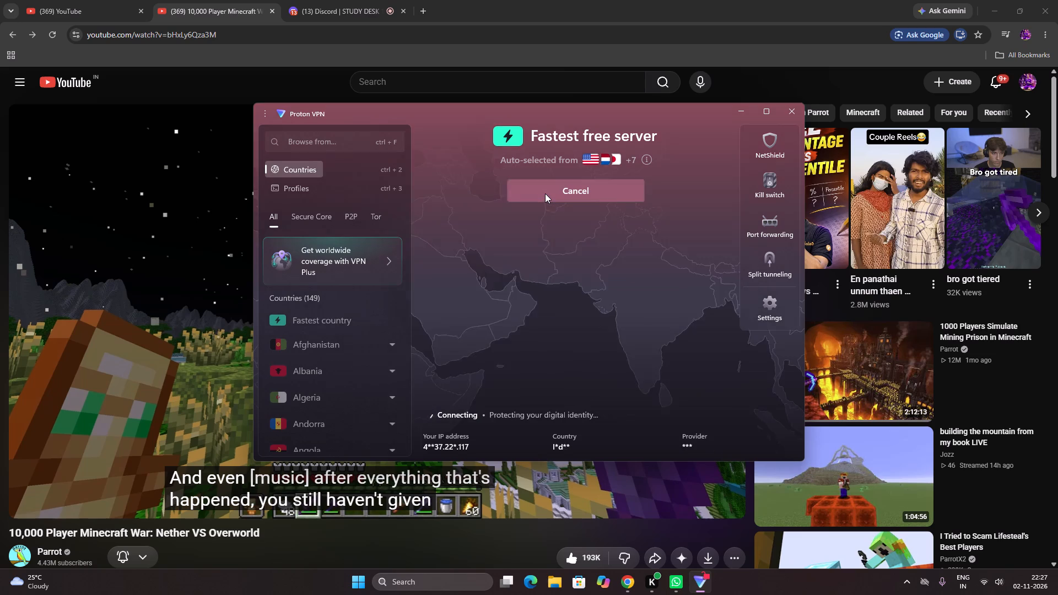
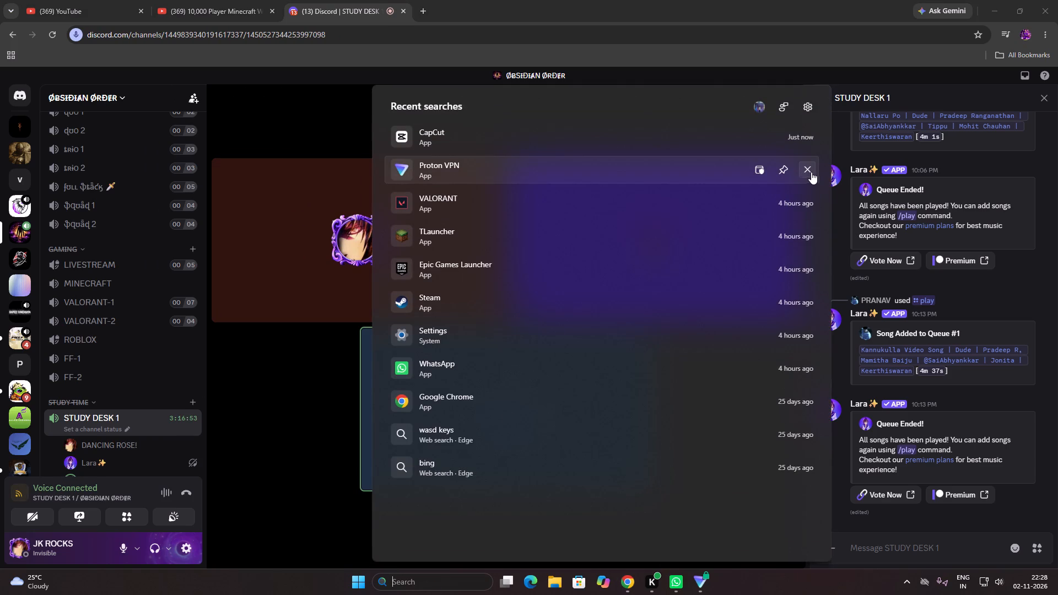
# Remove the Proton VPN entry from the recent searches in the system search.
pyautogui.click(811, 172)
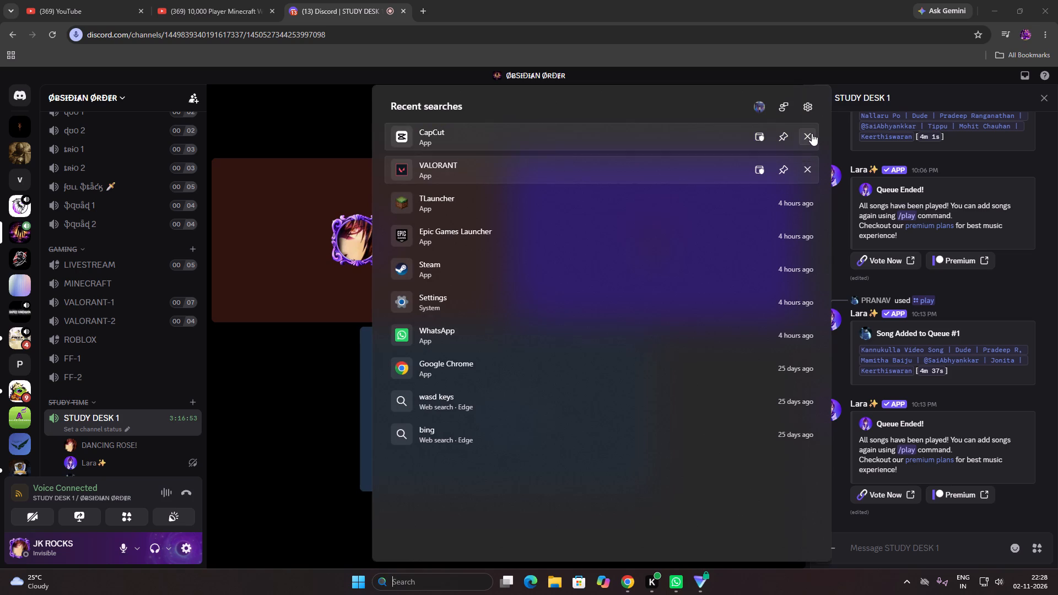
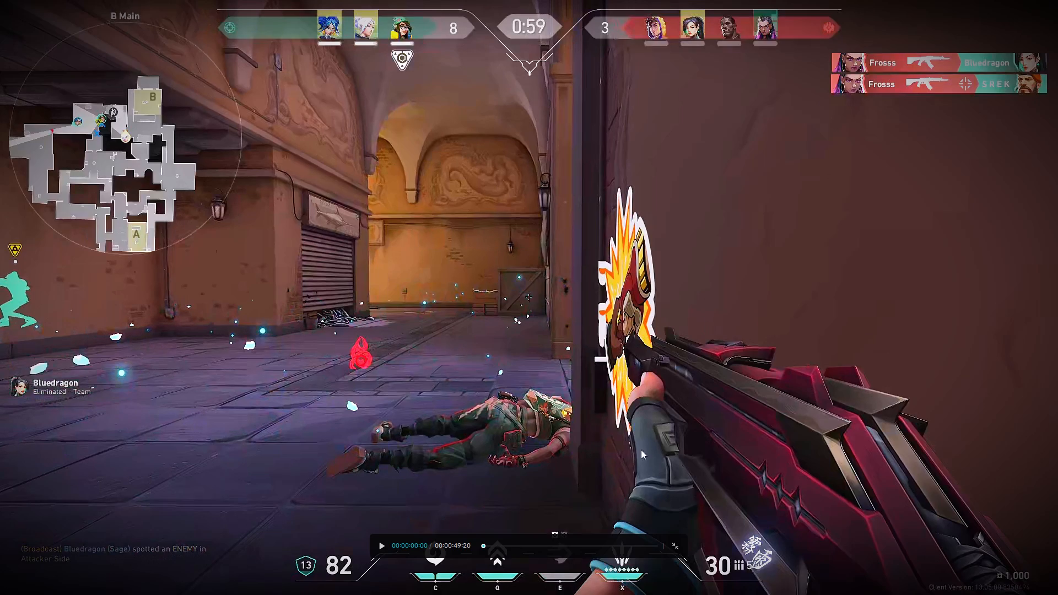
# Watch the gameplay montage in full-screen playback, then return to the editing view.
pyautogui.click(382, 545)
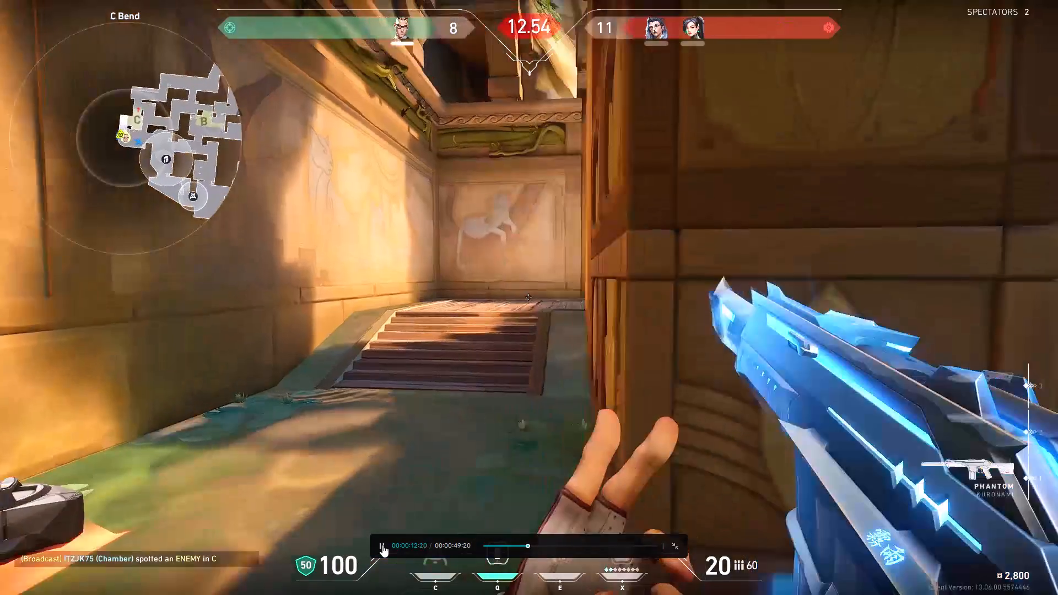
pyautogui.click(382, 545)
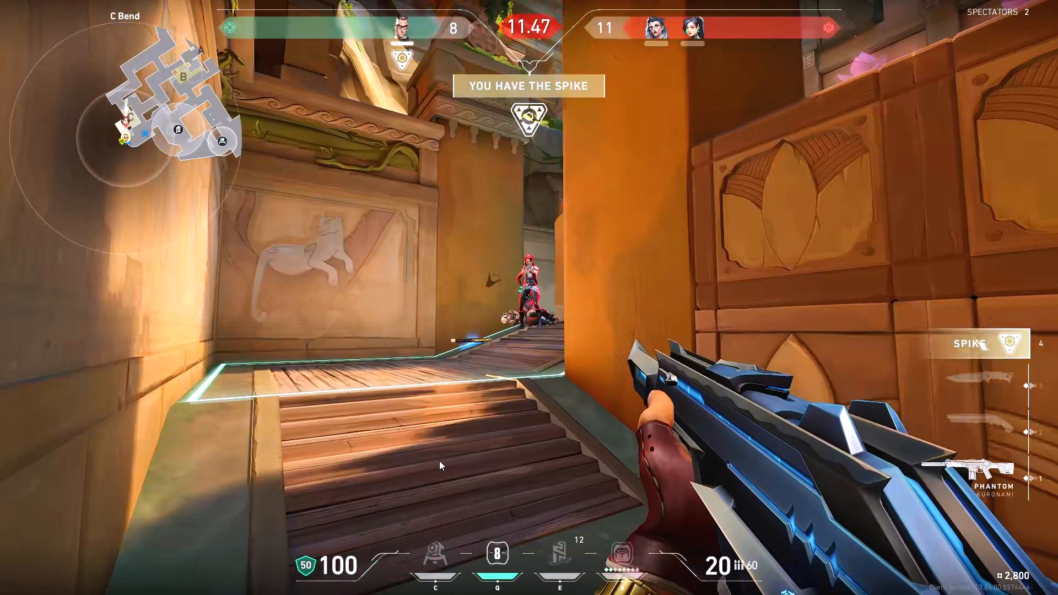
pyautogui.click(422, 550)
pyautogui.click(385, 544)
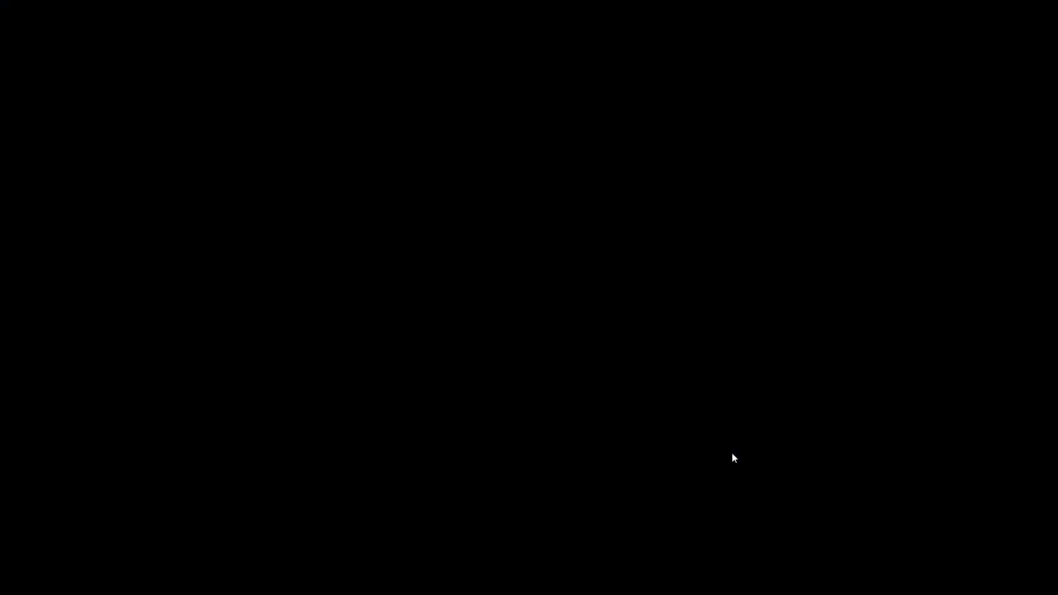
pyautogui.click(732, 453)
pyautogui.click(681, 543)
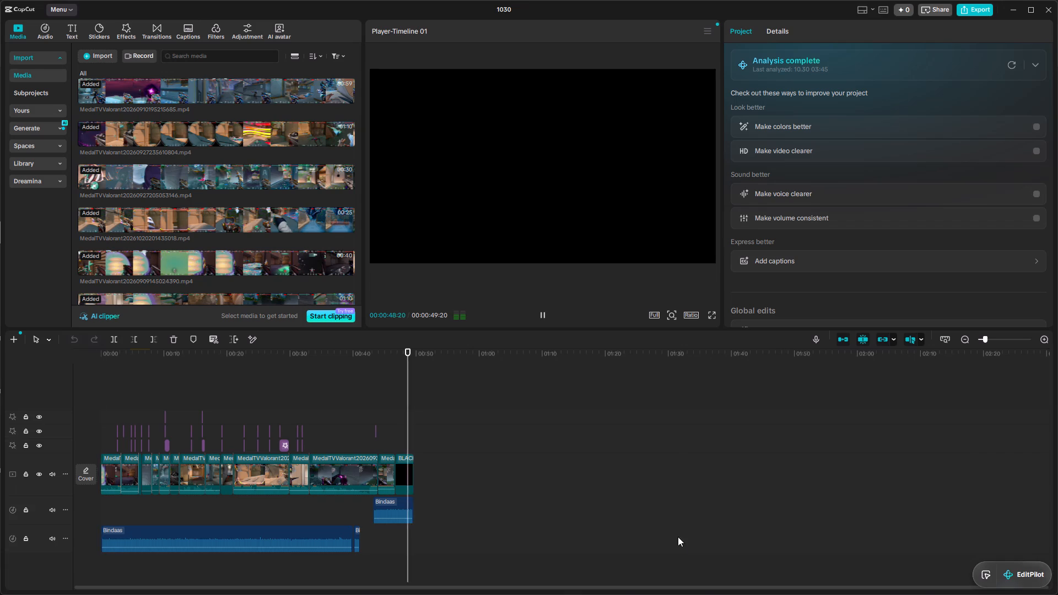
# Replay the opening of the montage from the start of the timeline to about 00:00:11.
pyautogui.moveTo(414, 384); pyautogui.dragTo(87, 394)
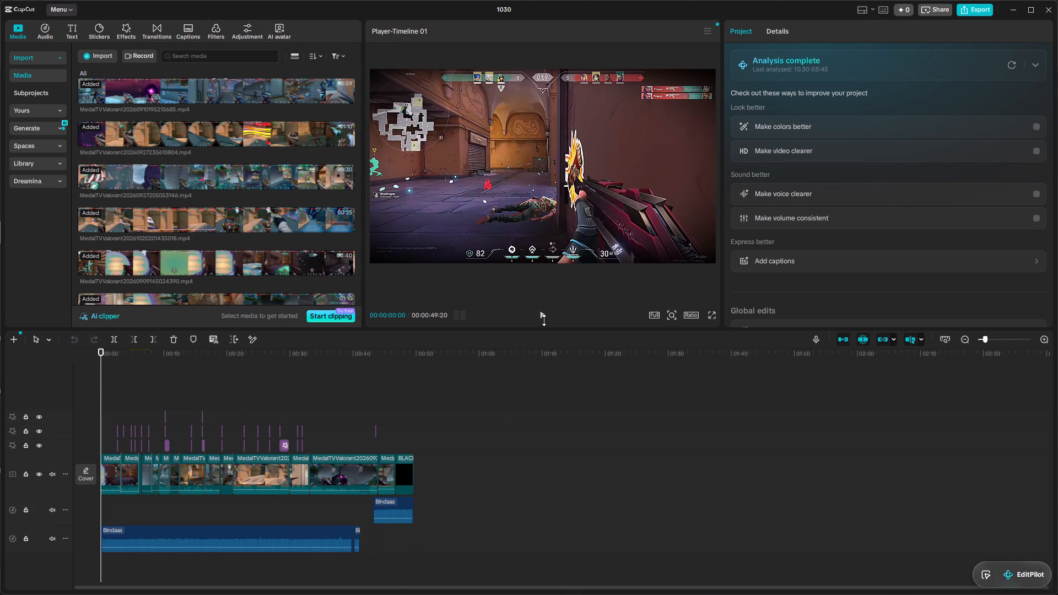
pyautogui.click(541, 312)
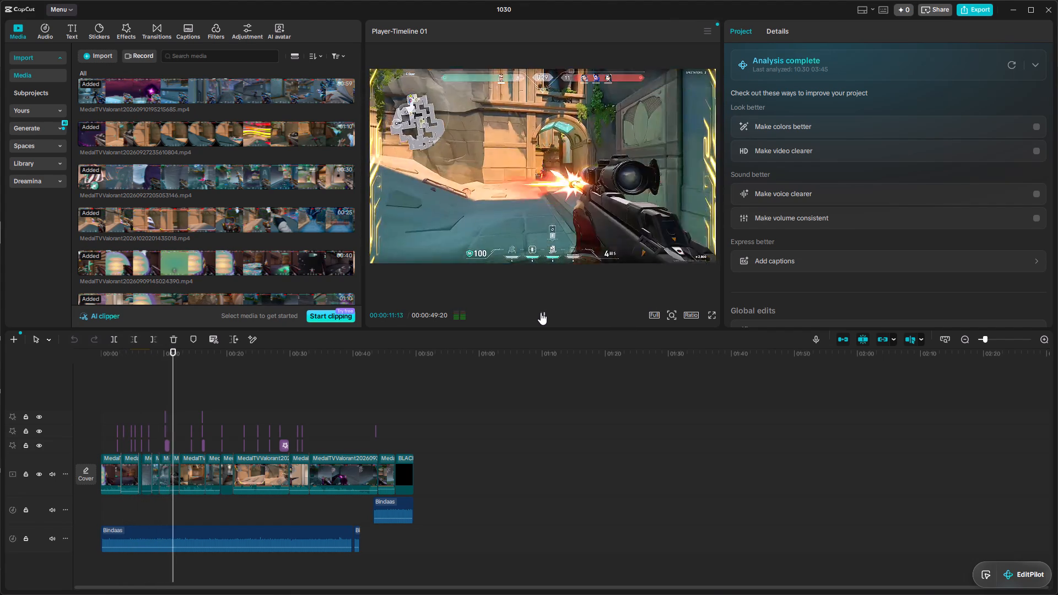
pyautogui.click(541, 312)
# Examine the first clip's zoom keyframes around 00:00:02:17 and its transition into the second clip on an enlarged timeline.
pyautogui.moveTo(178, 386); pyautogui.dragTo(78, 396)
pyautogui.moveTo(993, 339); pyautogui.dragTo(1004, 339)
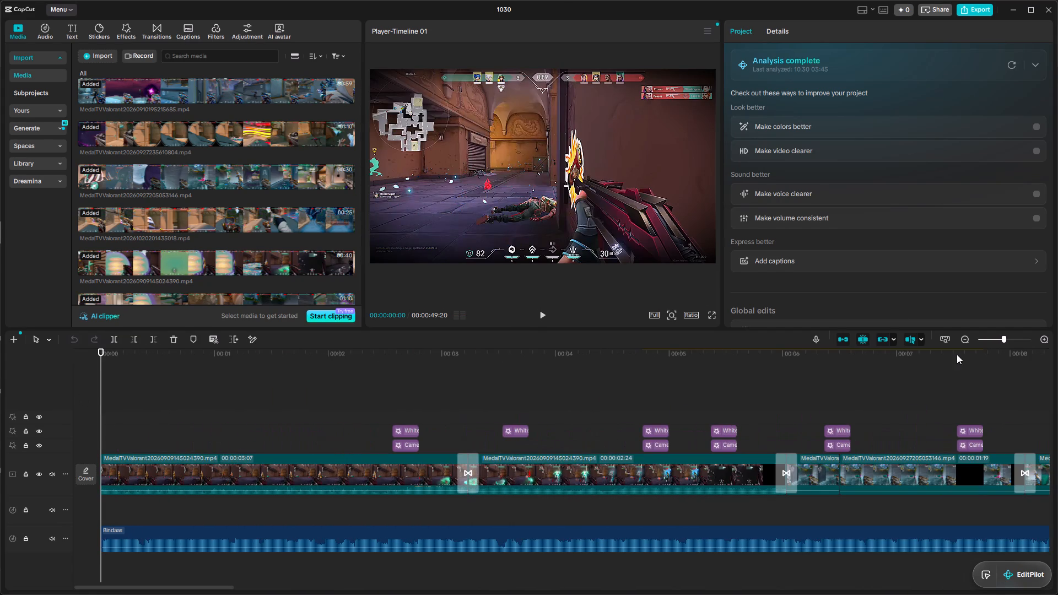
pyautogui.click(391, 478)
pyautogui.click(349, 466)
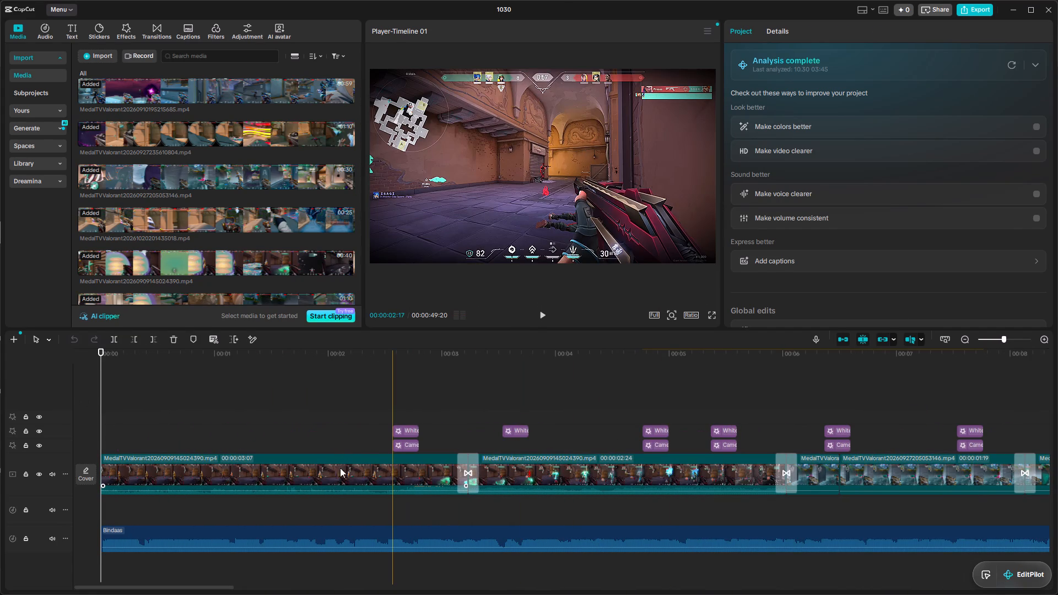
pyautogui.click(307, 468)
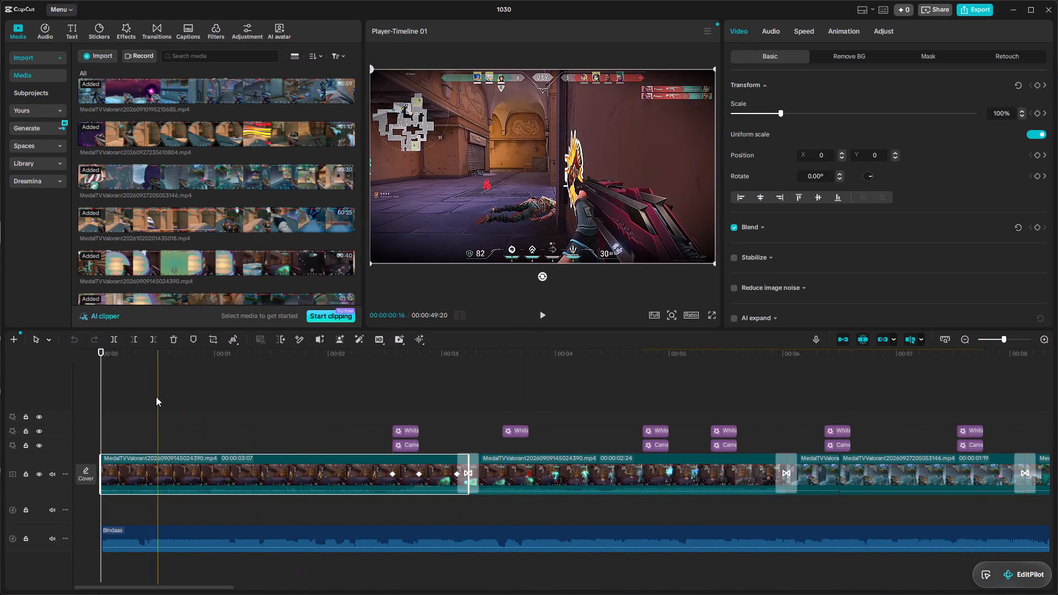
pyautogui.moveTo(101, 391); pyautogui.dragTo(239, 399)
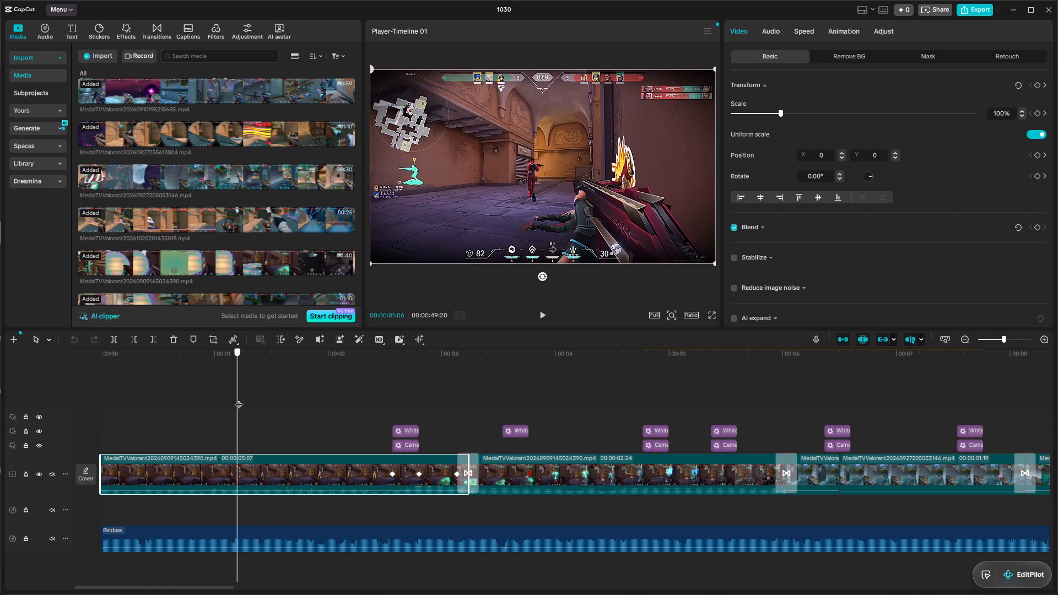
pyautogui.moveTo(239, 399); pyautogui.dragTo(406, 413)
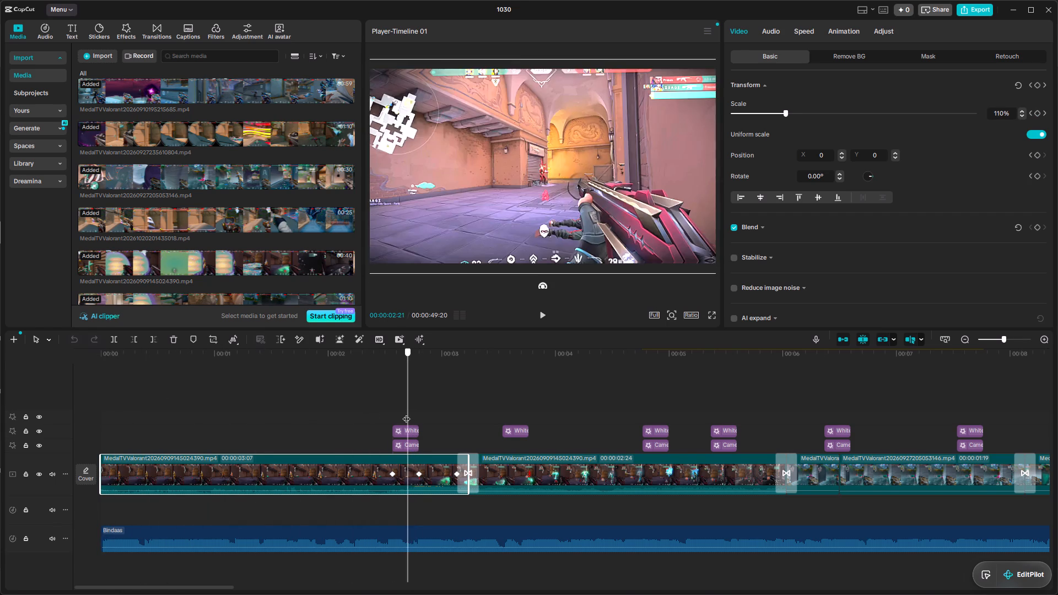
pyautogui.moveTo(406, 413); pyautogui.dragTo(393, 415)
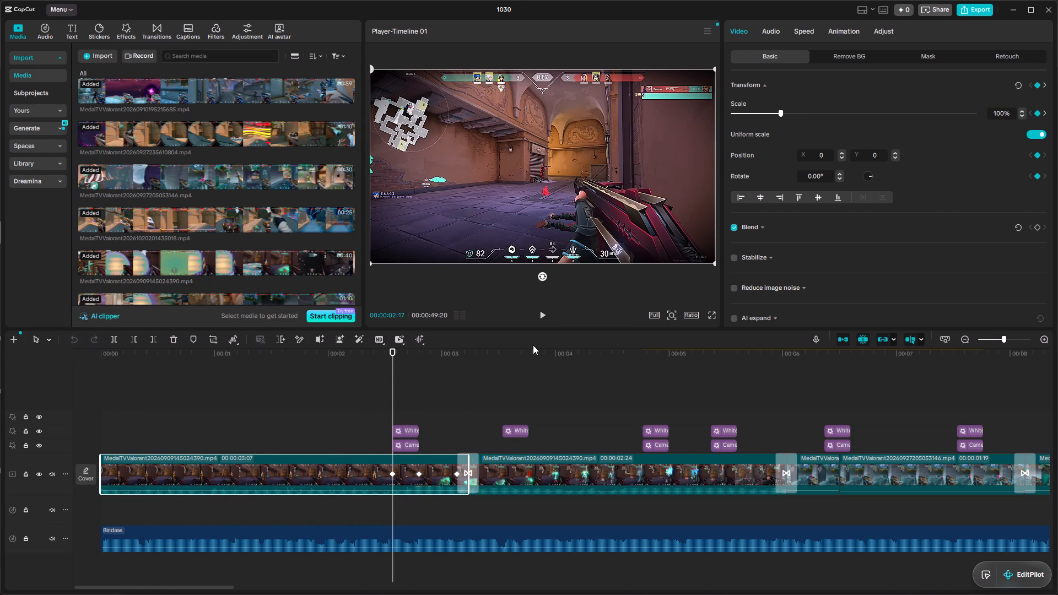
pyautogui.doubleClick(543, 321)
pyautogui.doubleClick(543, 321)
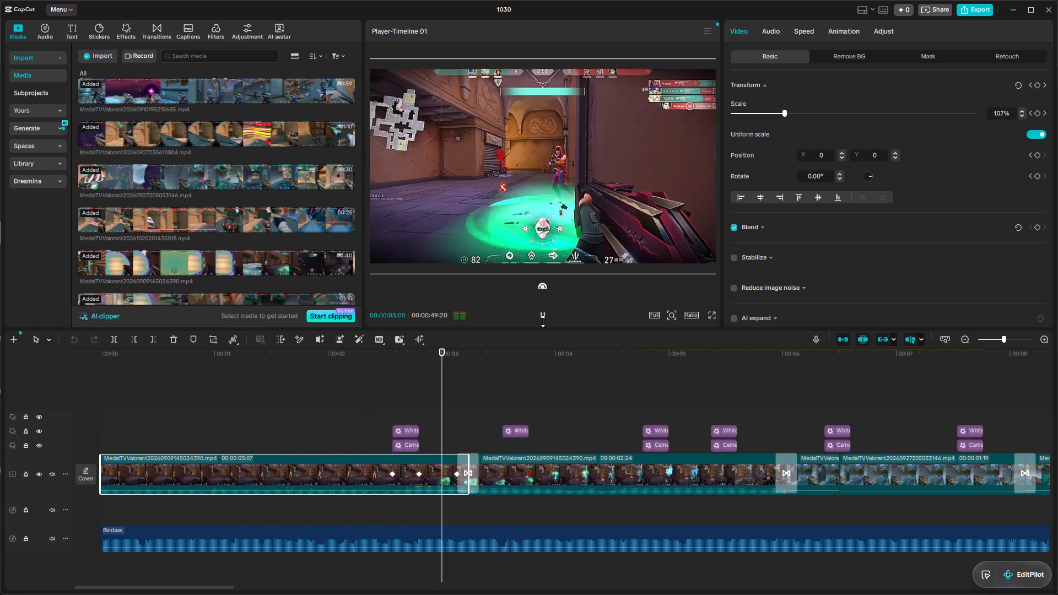
pyautogui.doubleClick(543, 321)
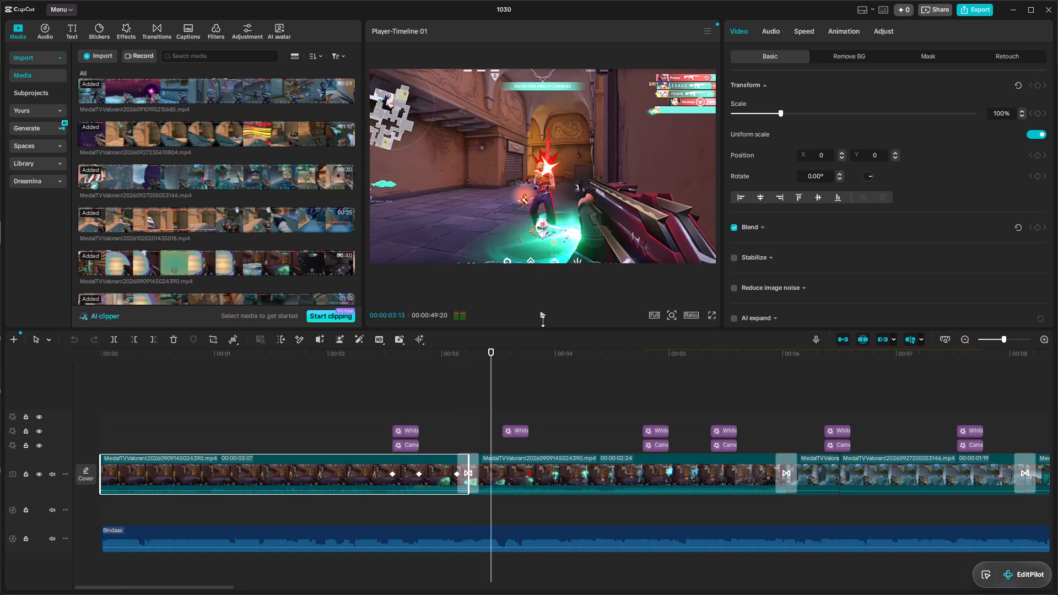
# Move the second clip's 100% scale keyframe at 00:00:04:18 to 00:00:04:19.
pyautogui.click(521, 480)
pyautogui.moveTo(492, 412); pyautogui.dragTo(499, 412)
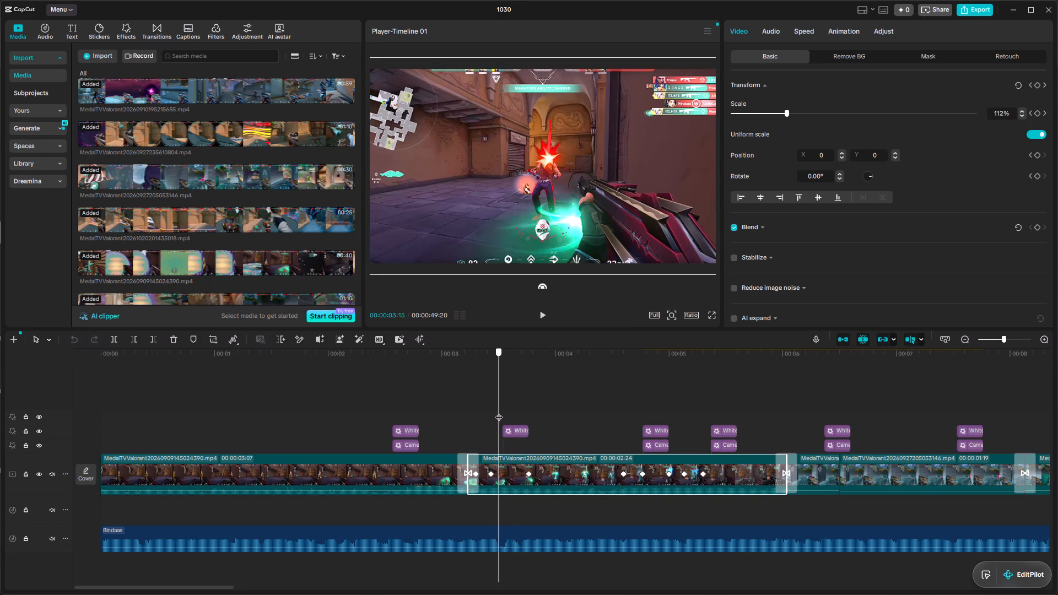
pyautogui.moveTo(499, 412); pyautogui.dragTo(527, 413)
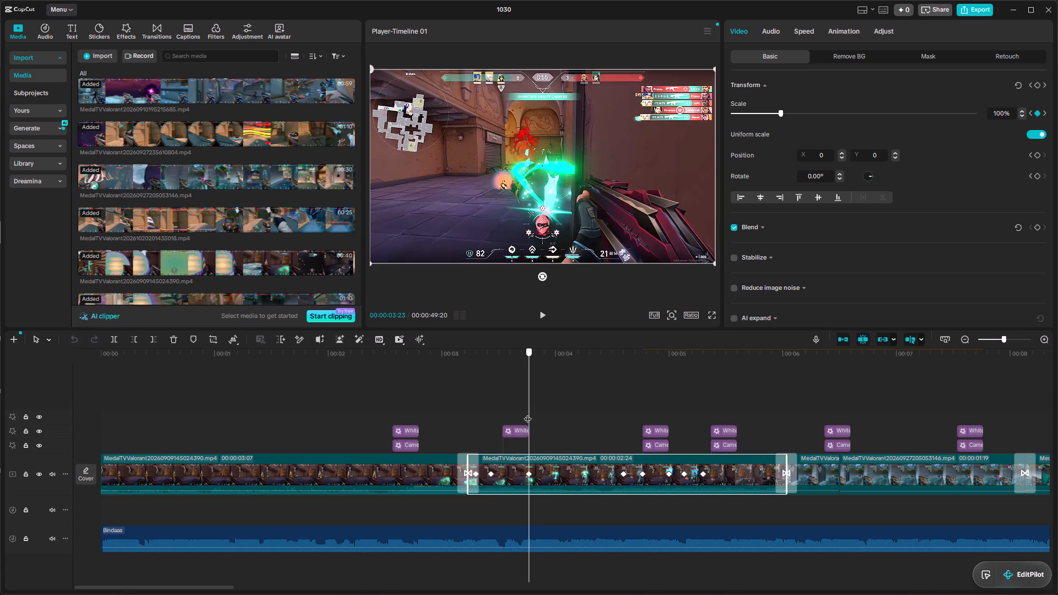
pyautogui.moveTo(527, 413); pyautogui.dragTo(556, 415)
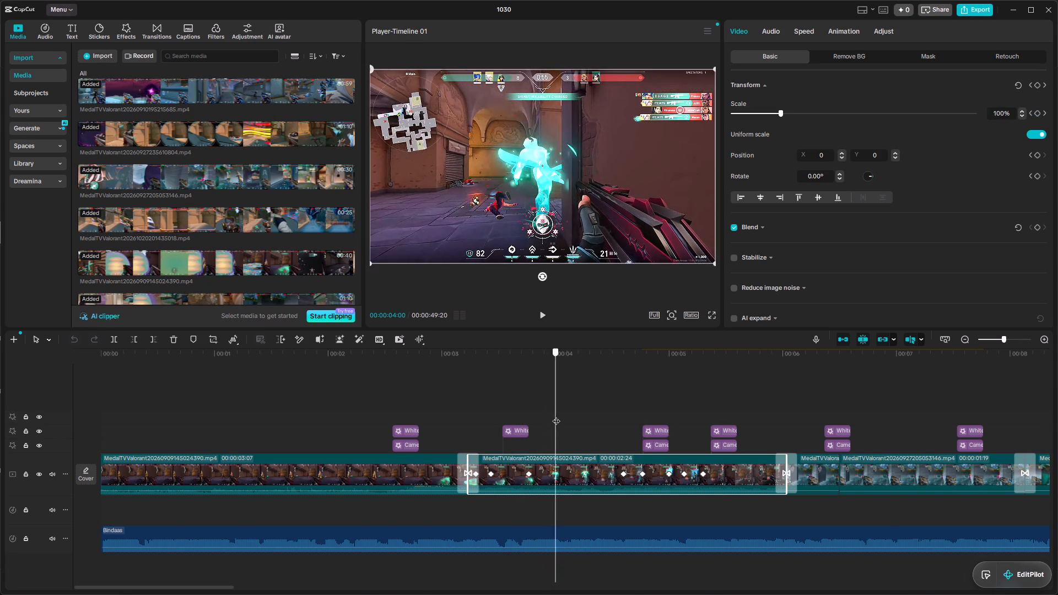
pyautogui.moveTo(556, 415); pyautogui.dragTo(611, 423)
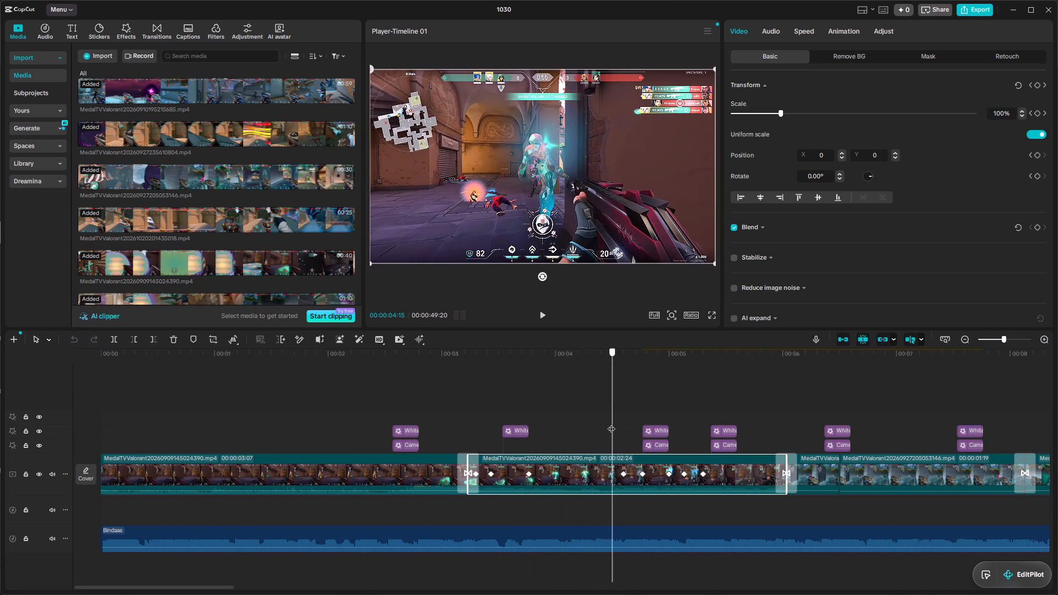
pyautogui.moveTo(611, 423); pyautogui.dragTo(636, 424)
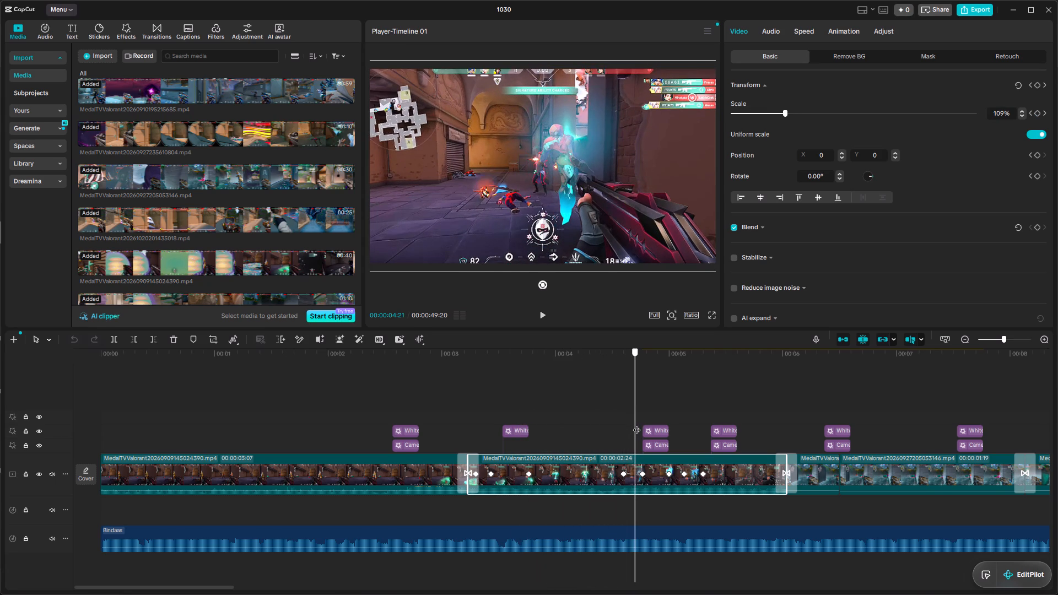
pyautogui.moveTo(636, 424); pyautogui.dragTo(625, 426)
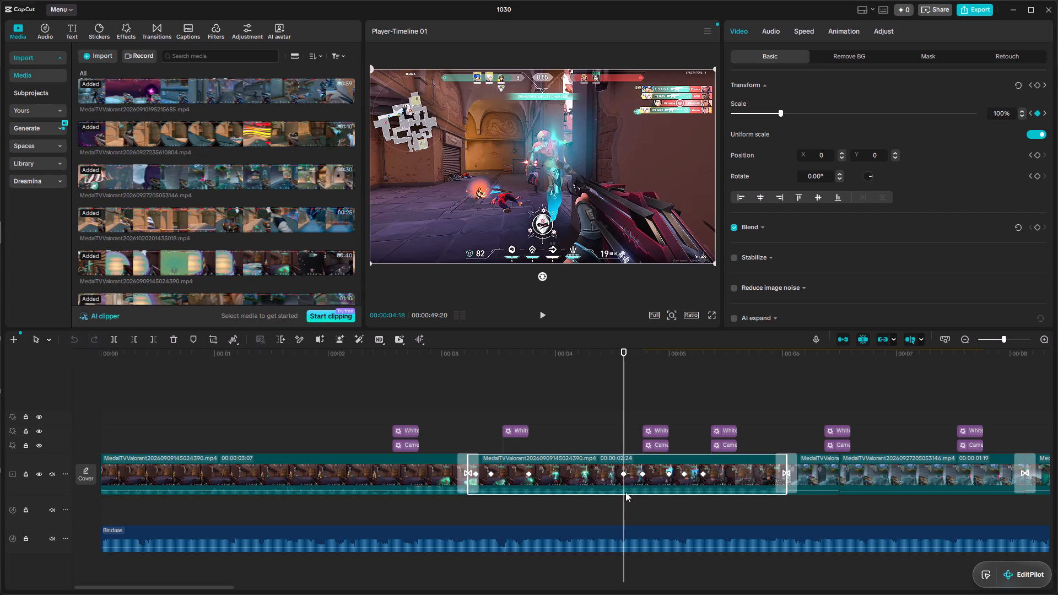
pyautogui.doubleClick(623, 474)
# Review the second clip's zoom timing between 00:00:04:19 and about 00:00:05:05 against the effects above it.
pyautogui.click(542, 311)
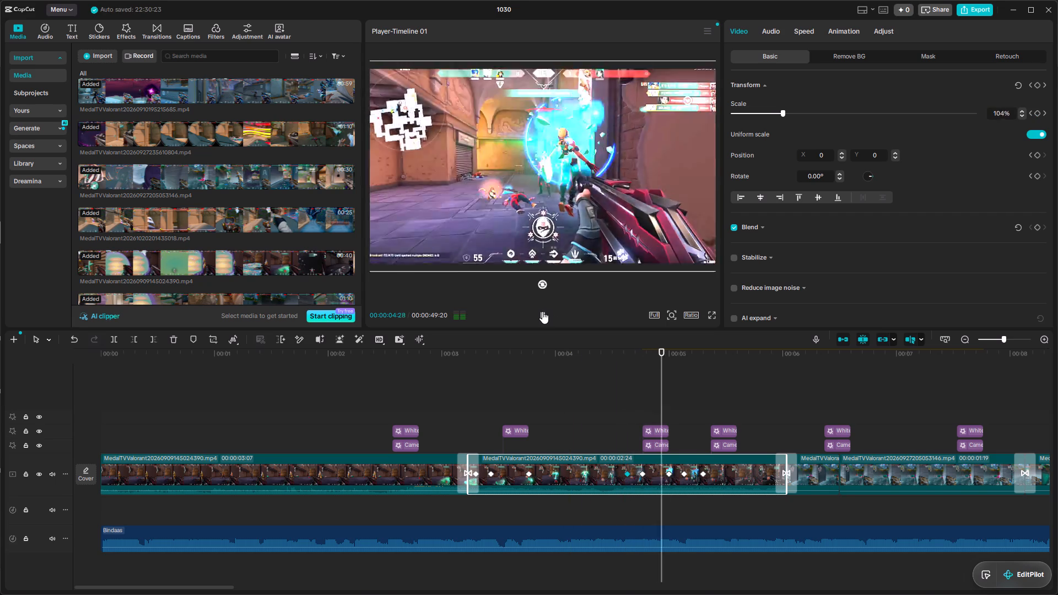
pyautogui.click(542, 311)
pyautogui.click(542, 311)
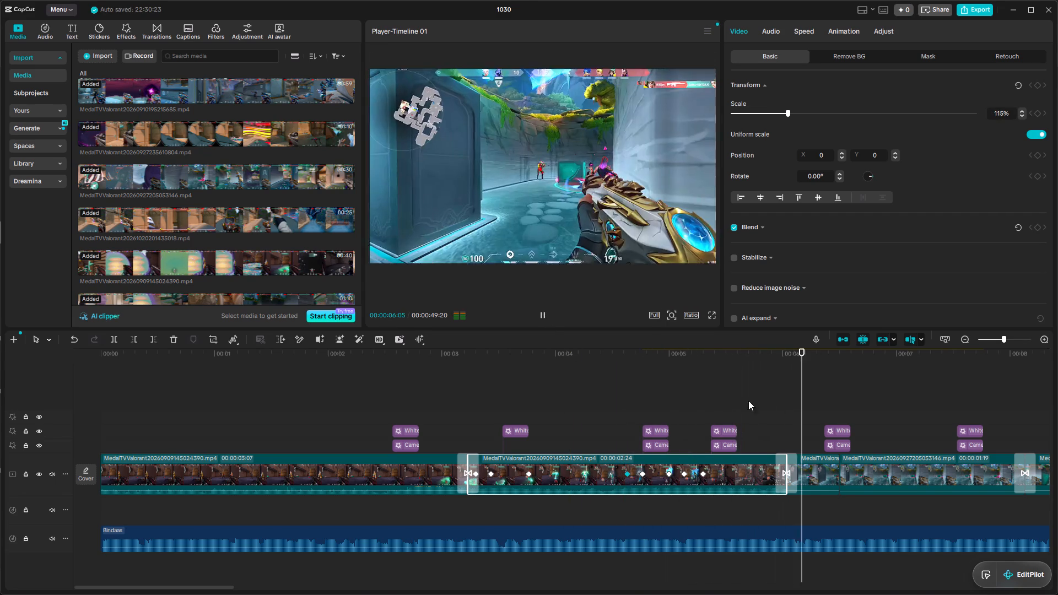
pyautogui.click(543, 315)
pyautogui.moveTo(929, 402); pyautogui.dragTo(762, 412)
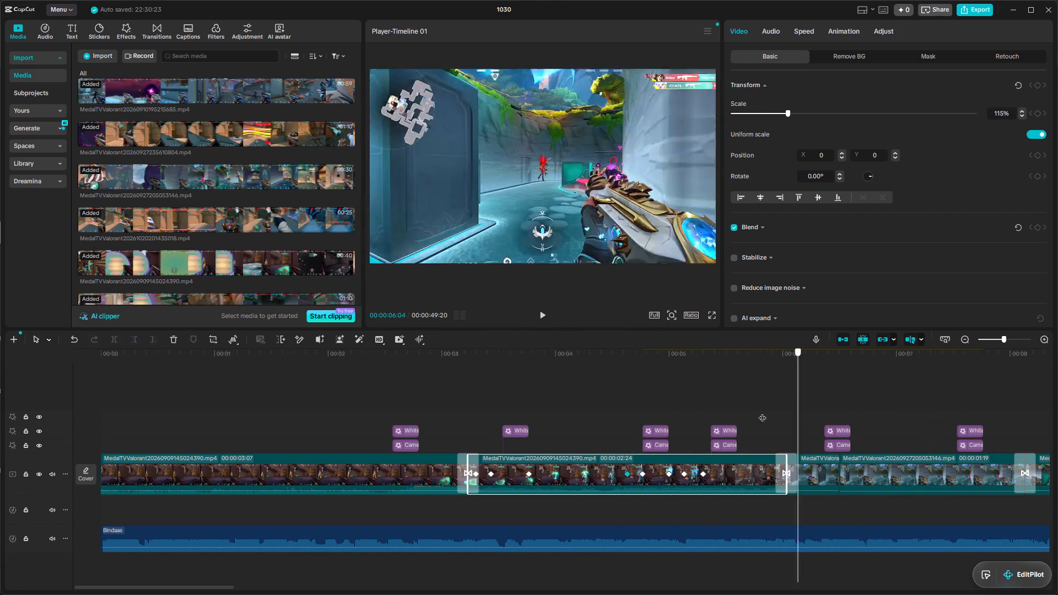
pyautogui.moveTo(762, 412); pyautogui.dragTo(636, 413)
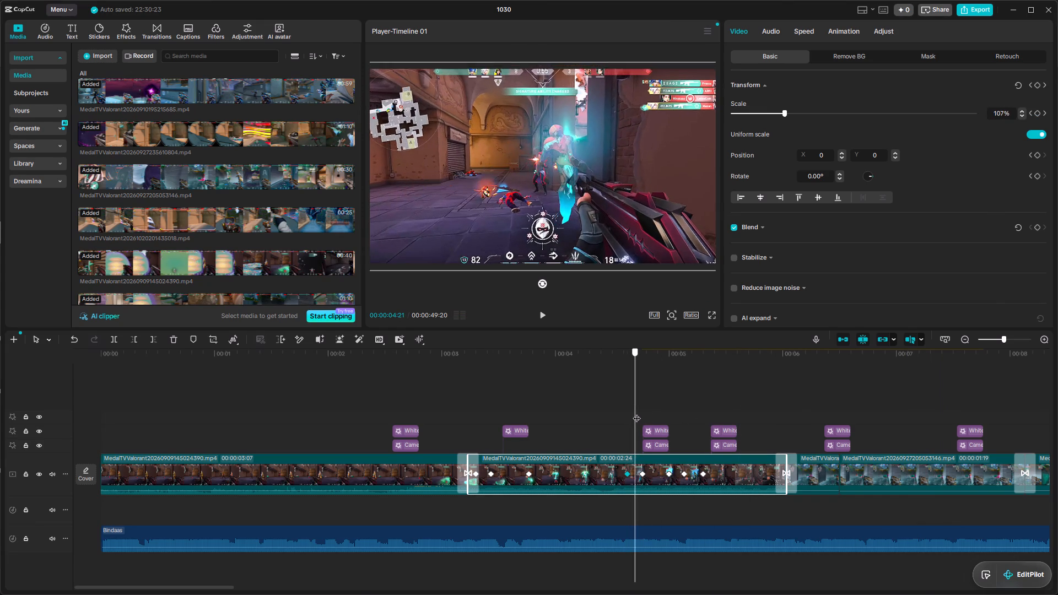
pyautogui.moveTo(636, 413); pyautogui.dragTo(649, 413)
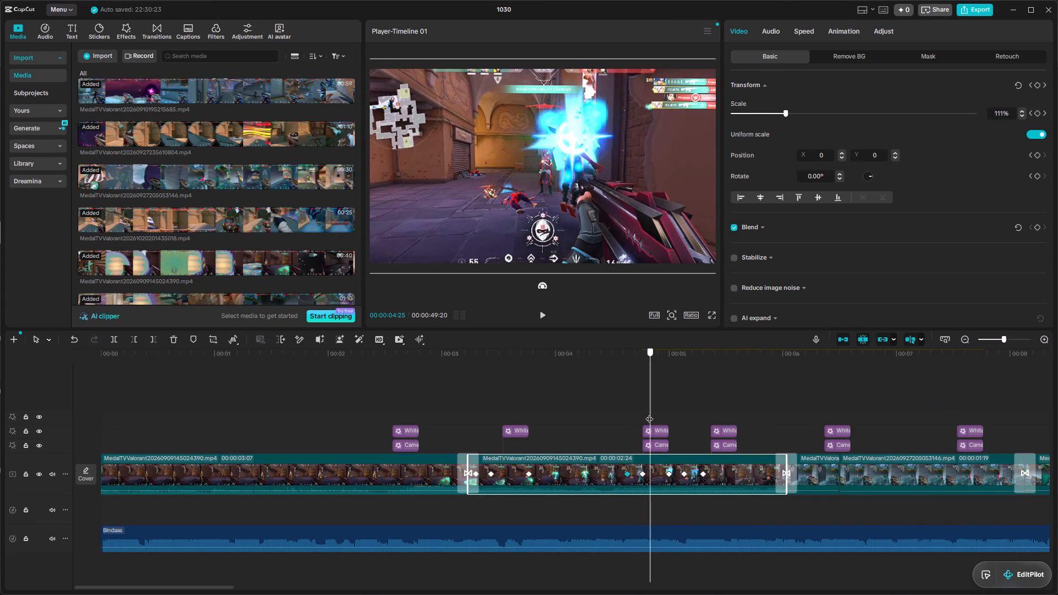
pyautogui.moveTo(649, 413); pyautogui.dragTo(628, 415)
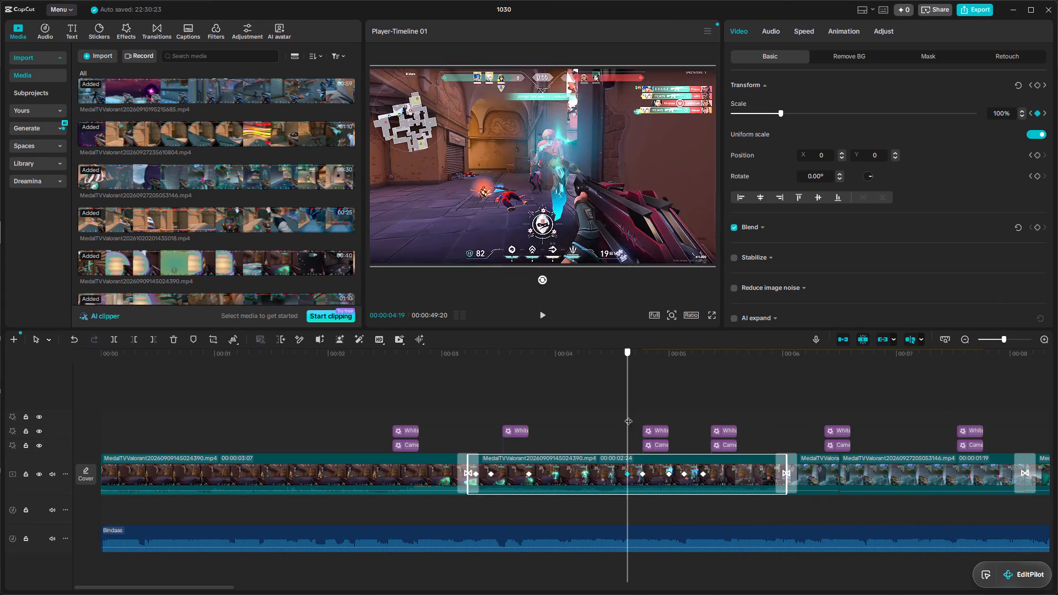
pyautogui.moveTo(628, 415); pyautogui.dragTo(649, 415)
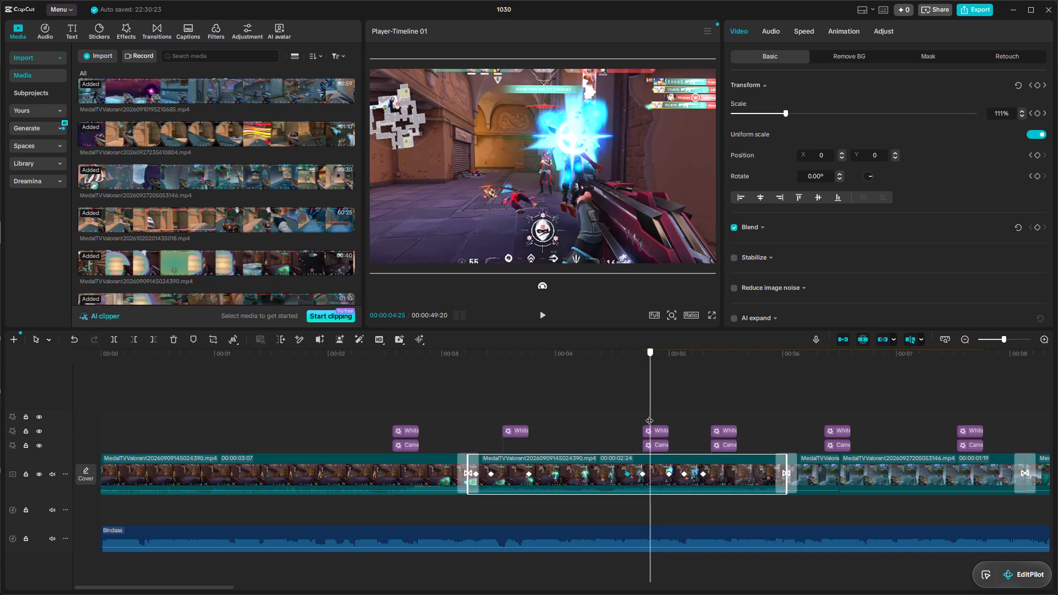
pyautogui.moveTo(649, 415); pyautogui.dragTo(668, 416)
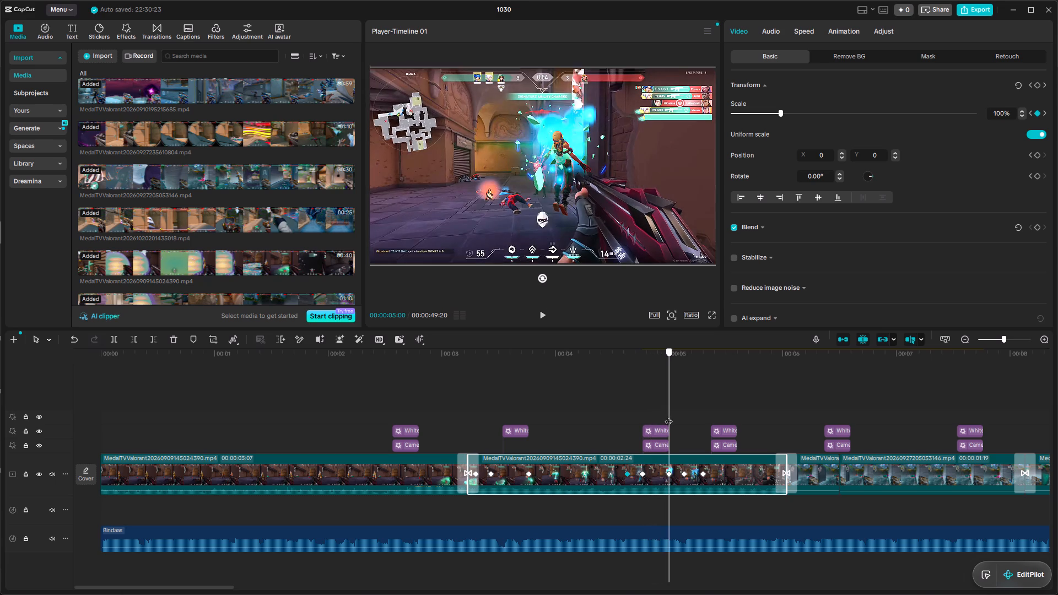
pyautogui.moveTo(668, 416); pyautogui.dragTo(625, 421)
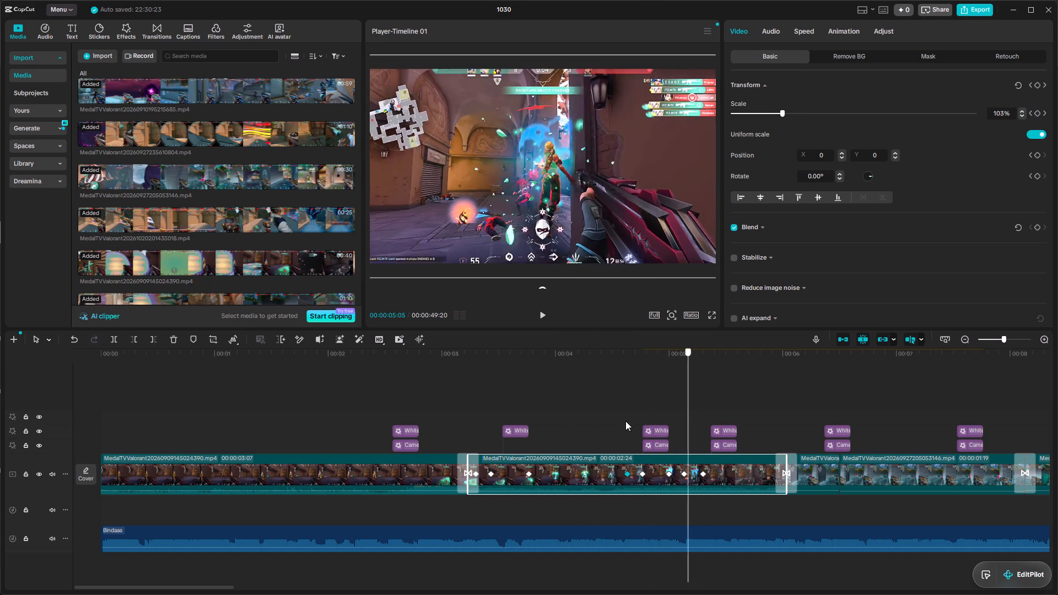
pyautogui.moveTo(625, 421); pyautogui.dragTo(625, 415)
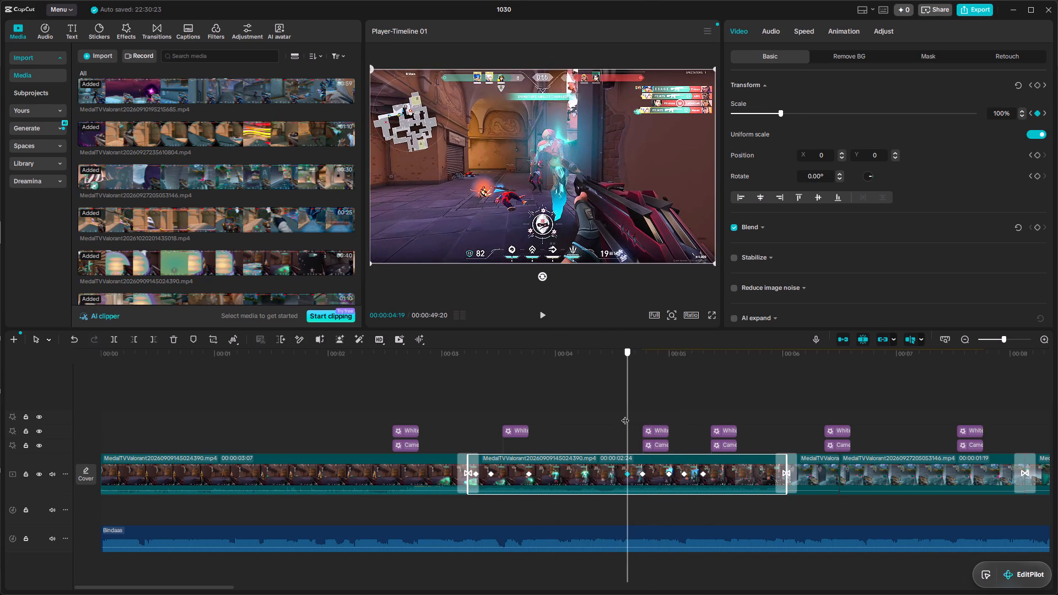
pyautogui.moveTo(625, 415); pyautogui.dragTo(643, 414)
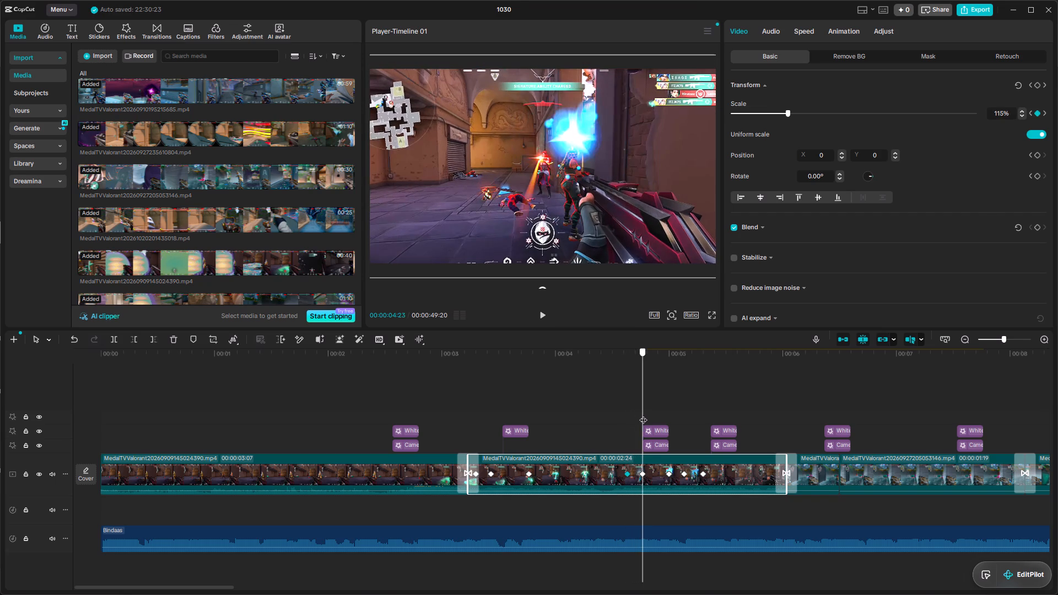
pyautogui.moveTo(643, 414); pyautogui.dragTo(666, 415)
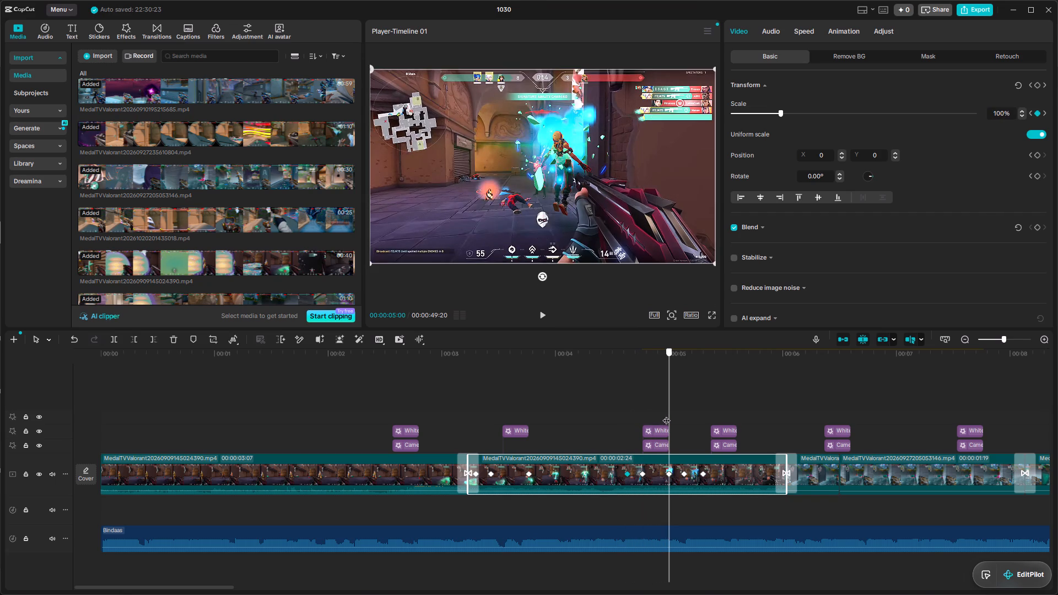
pyautogui.moveTo(666, 415); pyautogui.dragTo(635, 417)
# Move the second clip's 100% scale keyframe at 00:00:05:00 to about 00:00:04:28.
pyautogui.moveTo(669, 473); pyautogui.dragTo(660, 474)
# Review the second clip's zoom timing between about 00:00:04:18 and 00:00:05:15, checking the keyframes around 00:00:05:04 and 00:00:05:09.
pyautogui.moveTo(660, 474); pyautogui.dragTo(661, 473)
pyautogui.moveTo(671, 405); pyautogui.dragTo(623, 408)
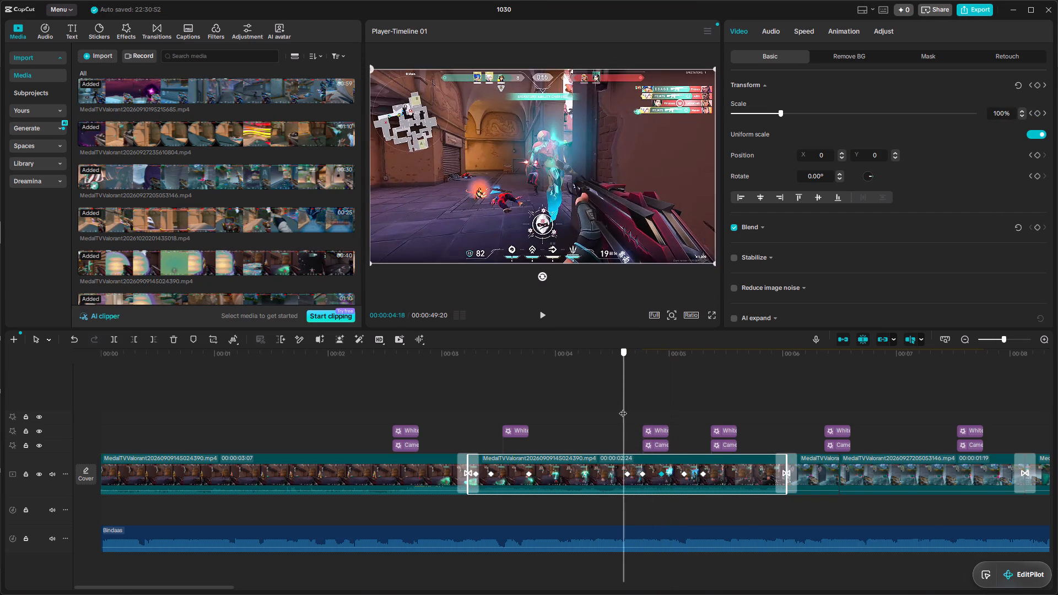
pyautogui.moveTo(623, 408); pyautogui.dragTo(618, 408)
pyautogui.click(540, 309)
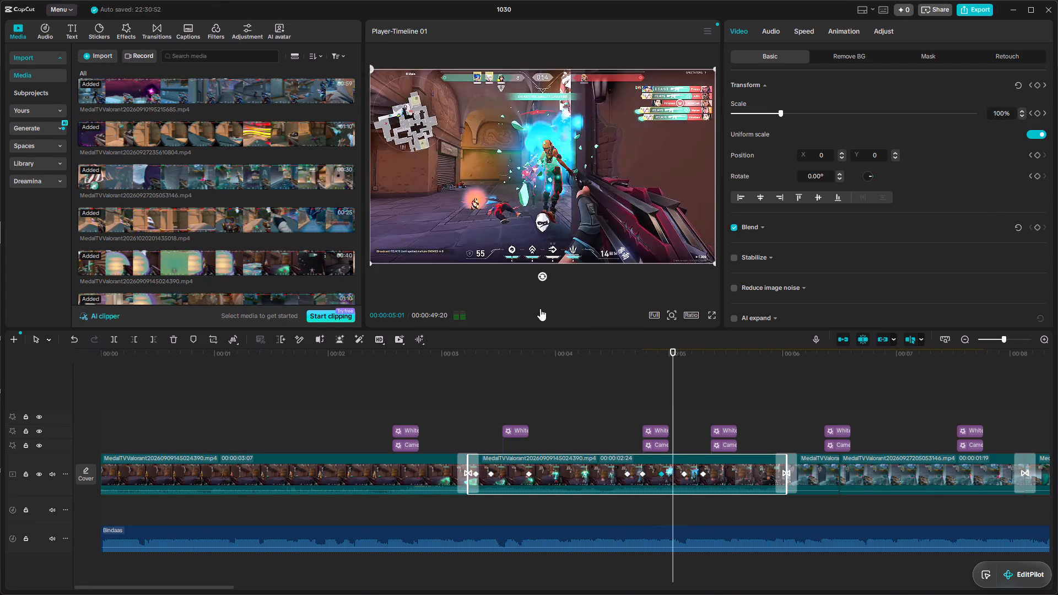
pyautogui.click(540, 309)
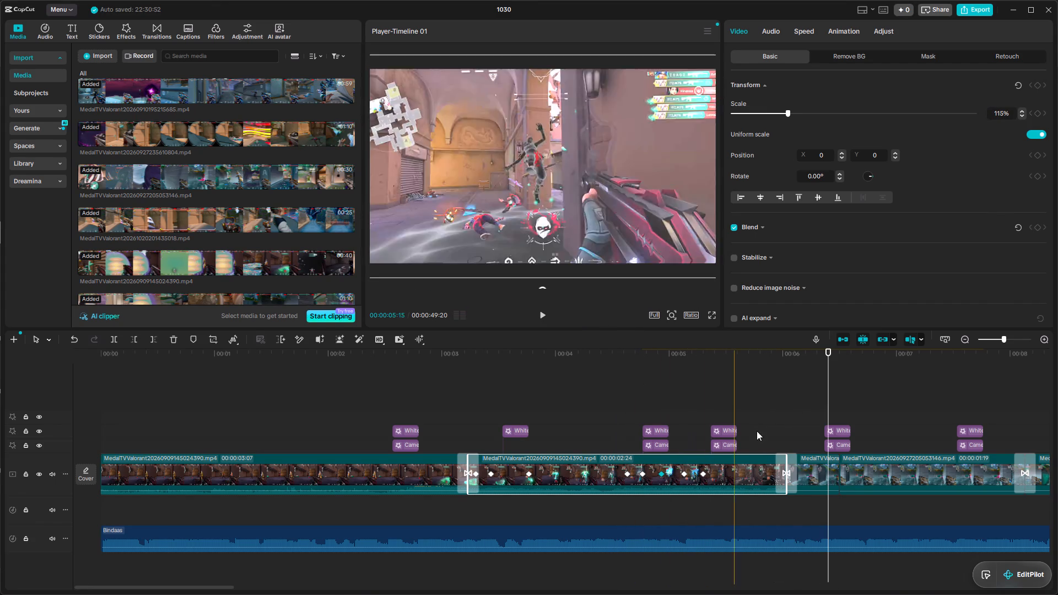
pyautogui.moveTo(827, 397); pyautogui.dragTo(684, 404)
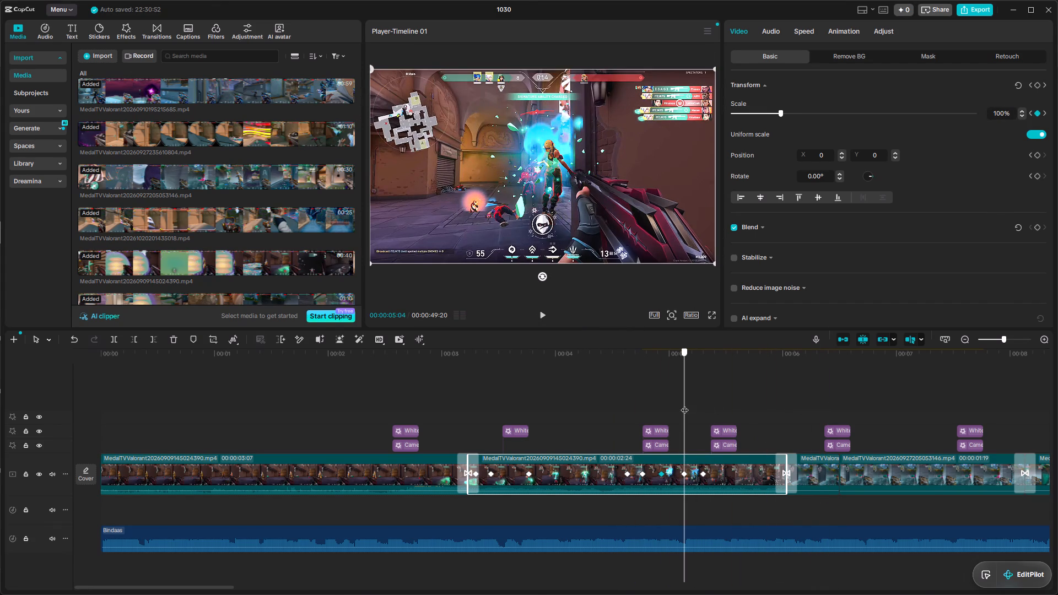
pyautogui.moveTo(684, 404); pyautogui.dragTo(678, 406)
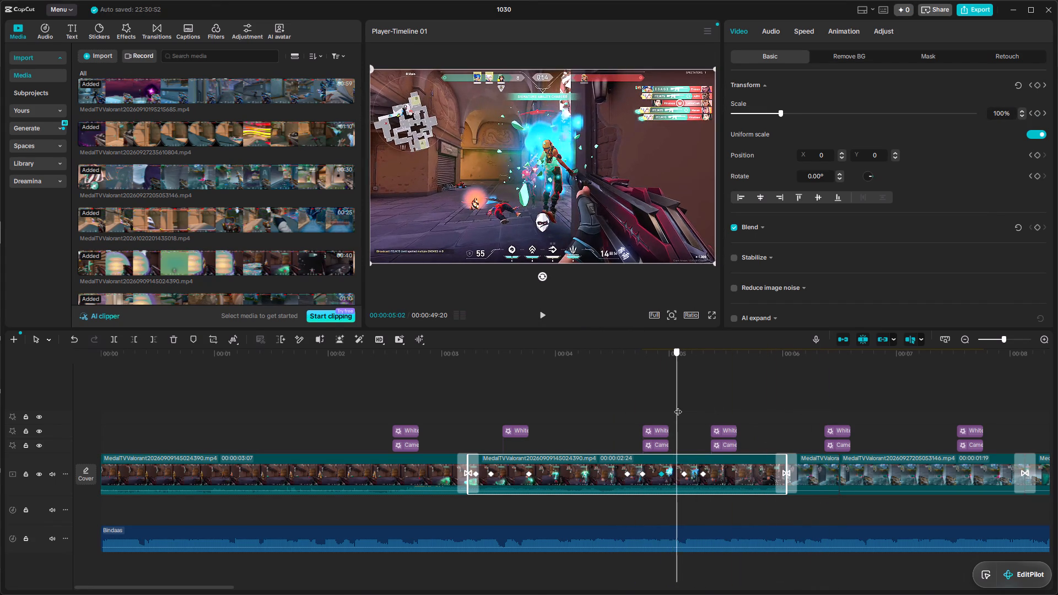
pyautogui.moveTo(678, 406); pyautogui.dragTo(704, 406)
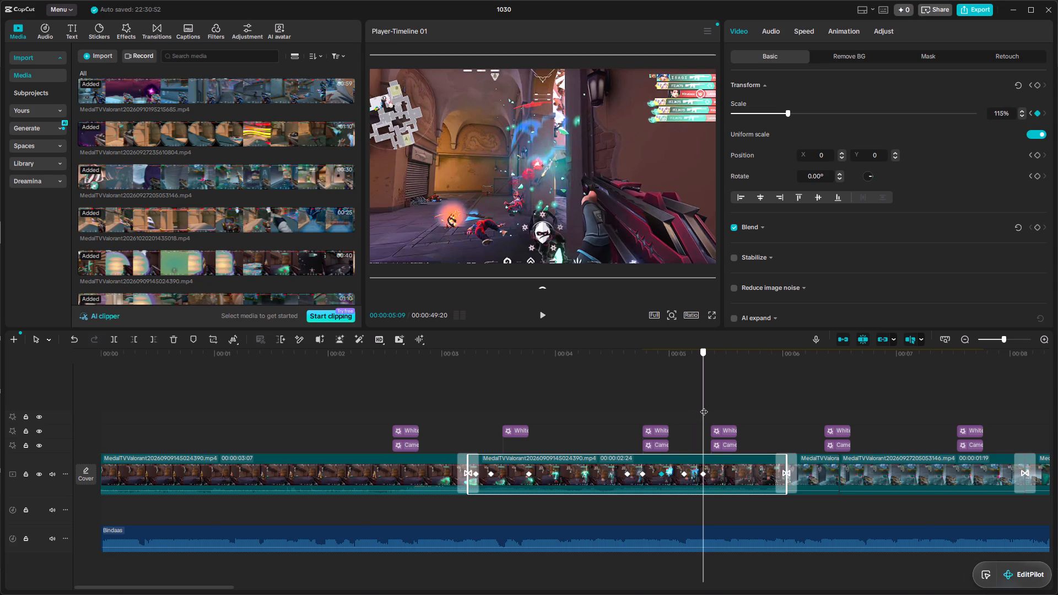
pyautogui.moveTo(704, 406); pyautogui.dragTo(690, 409)
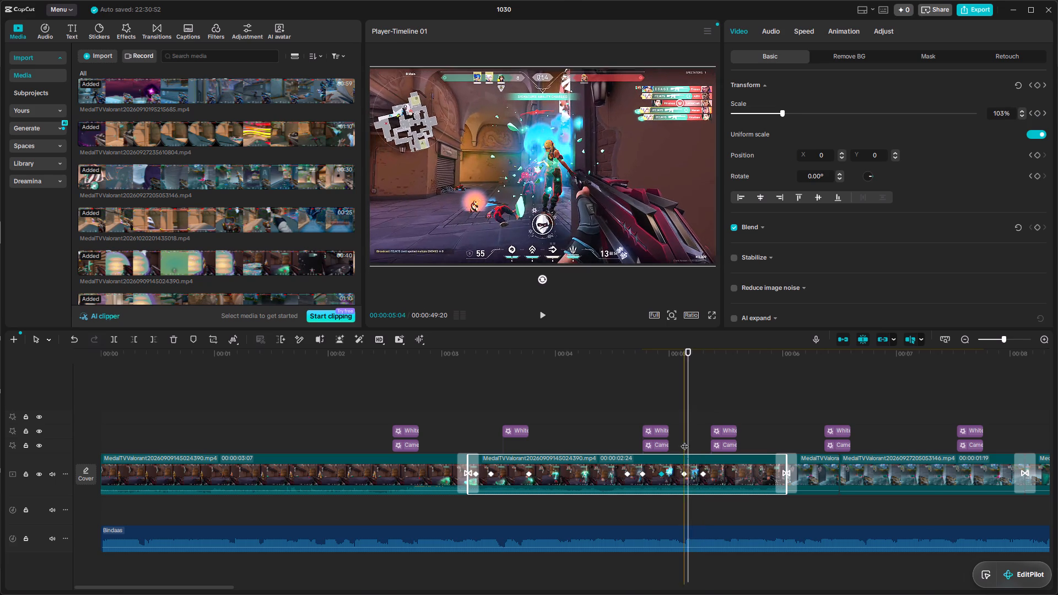
# Move the second clip's 100% scale keyframe at 00:00:05:04 to about 00:00:05:05, closer to the following 115% keyframe.
pyautogui.click(683, 470)
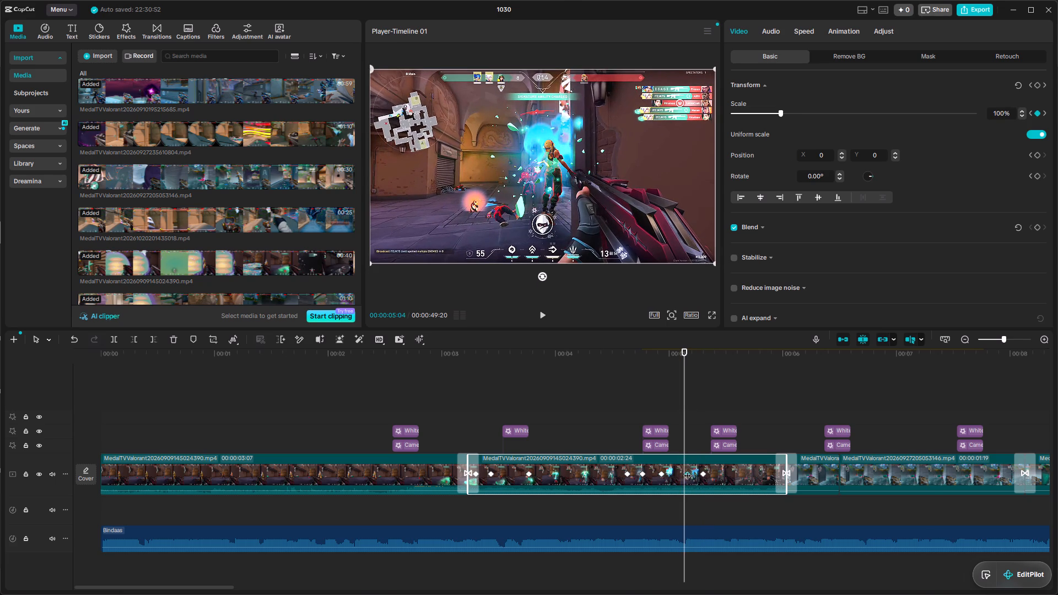
pyautogui.click(701, 471)
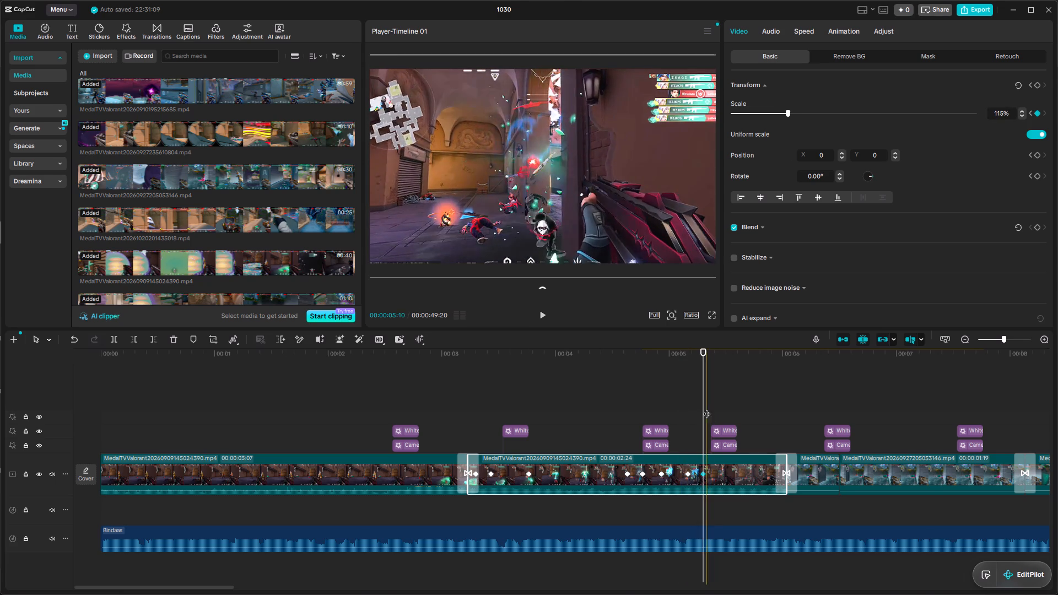
# Play back the second clip from its opening transition to about 00:00:07:00 to check the retimed zooms.
pyautogui.moveTo(704, 403); pyautogui.dragTo(465, 392)
pyautogui.click(538, 317)
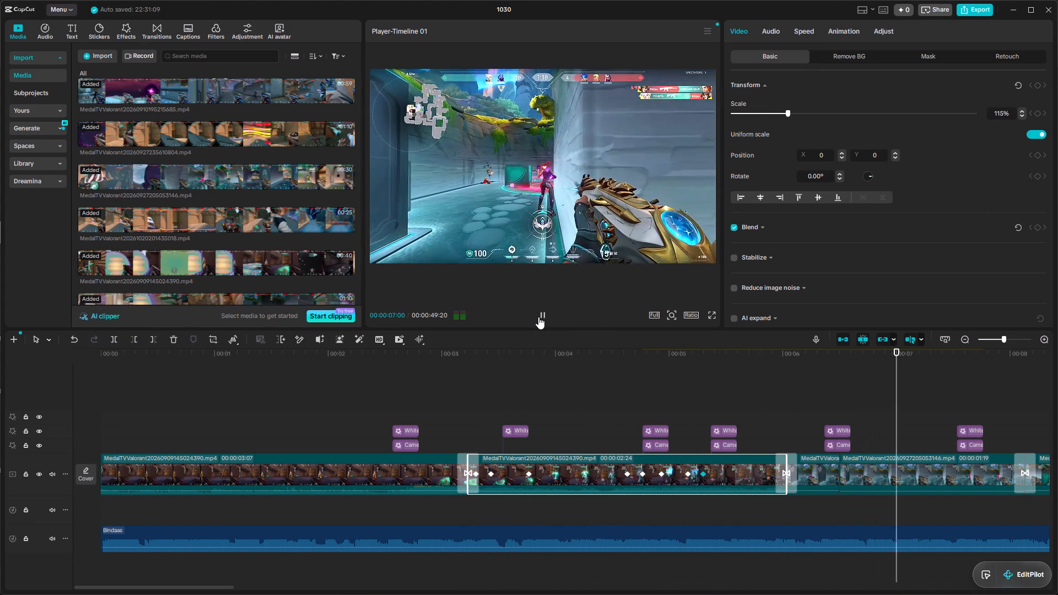
pyautogui.click(538, 317)
# Watch the montage from 00:00:00:00 to about 00:00:45:28, using the full-screen preview for most of it.
pyautogui.moveTo(1002, 380); pyautogui.dragTo(693, 401)
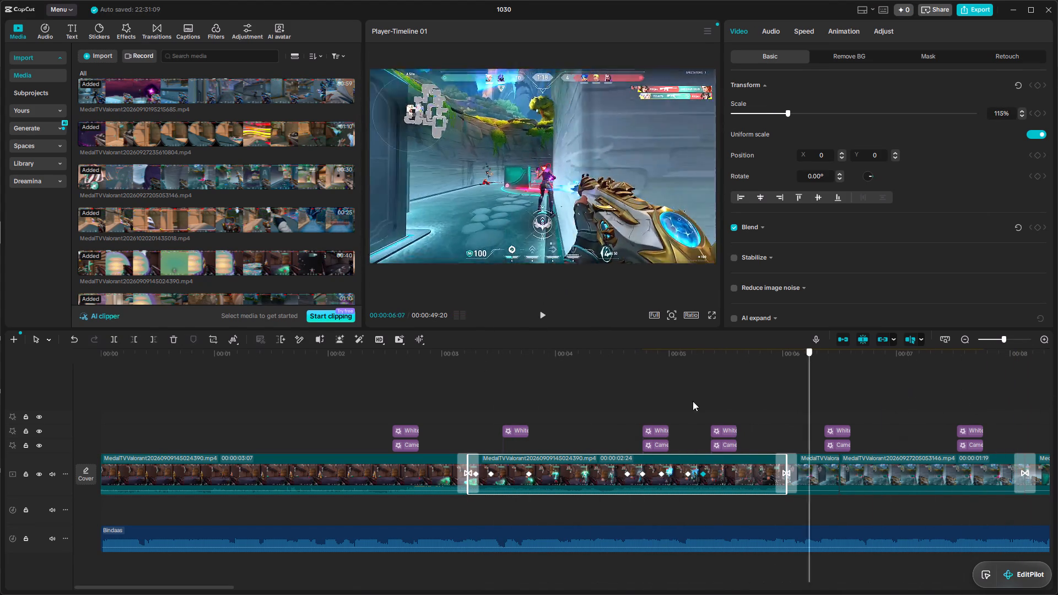
pyautogui.moveTo(693, 401); pyautogui.dragTo(38, 381)
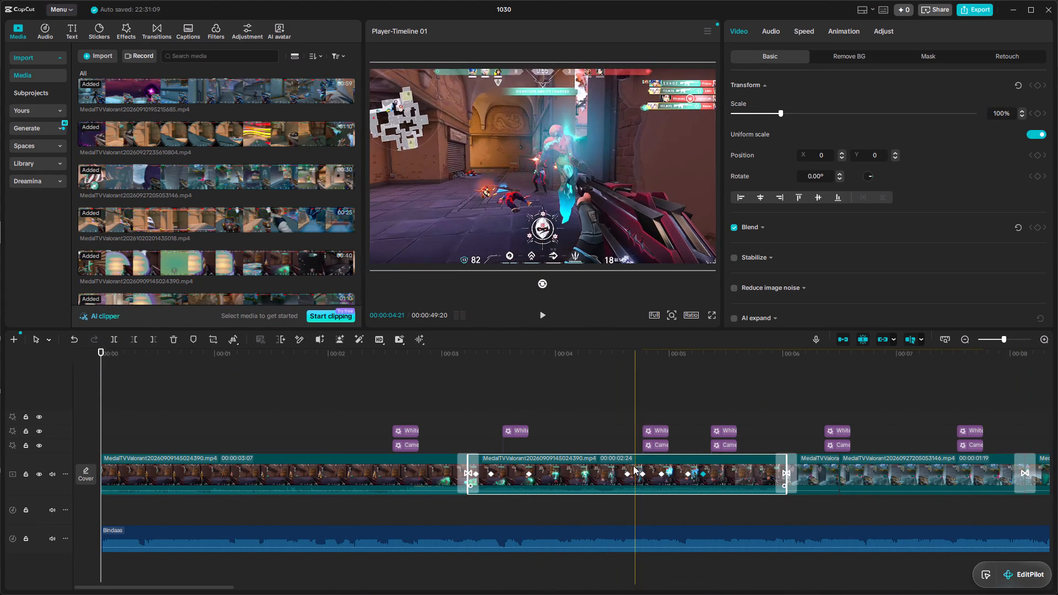
pyautogui.click(546, 315)
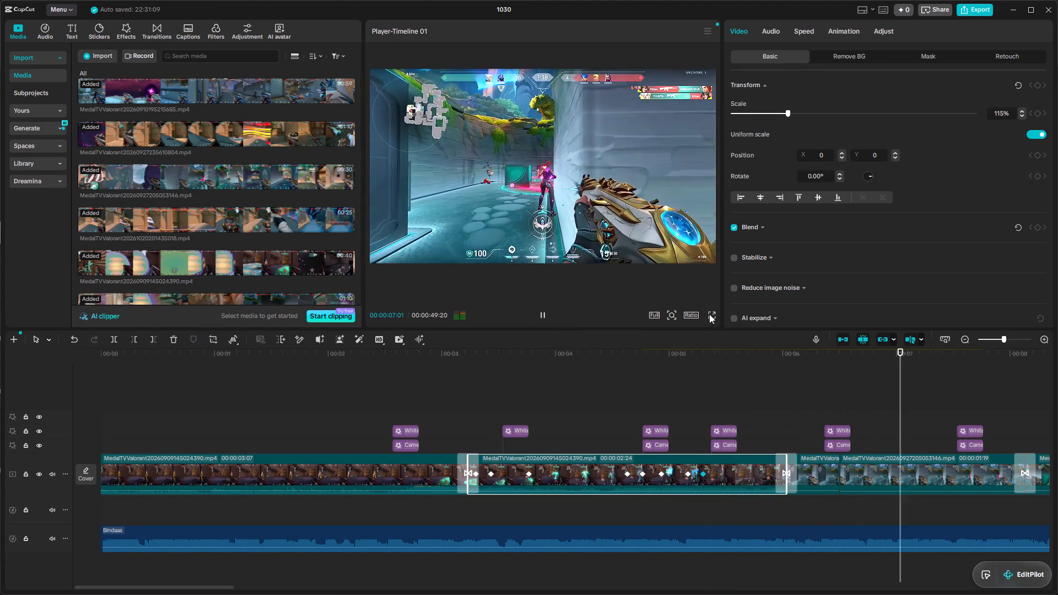
pyautogui.click(715, 316)
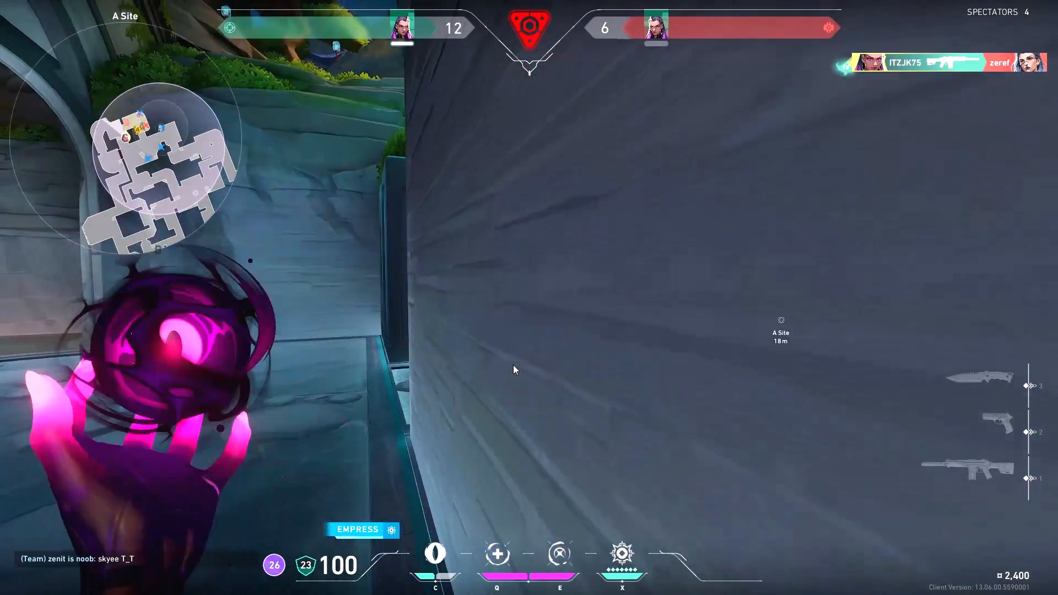
pyautogui.click(865, 515)
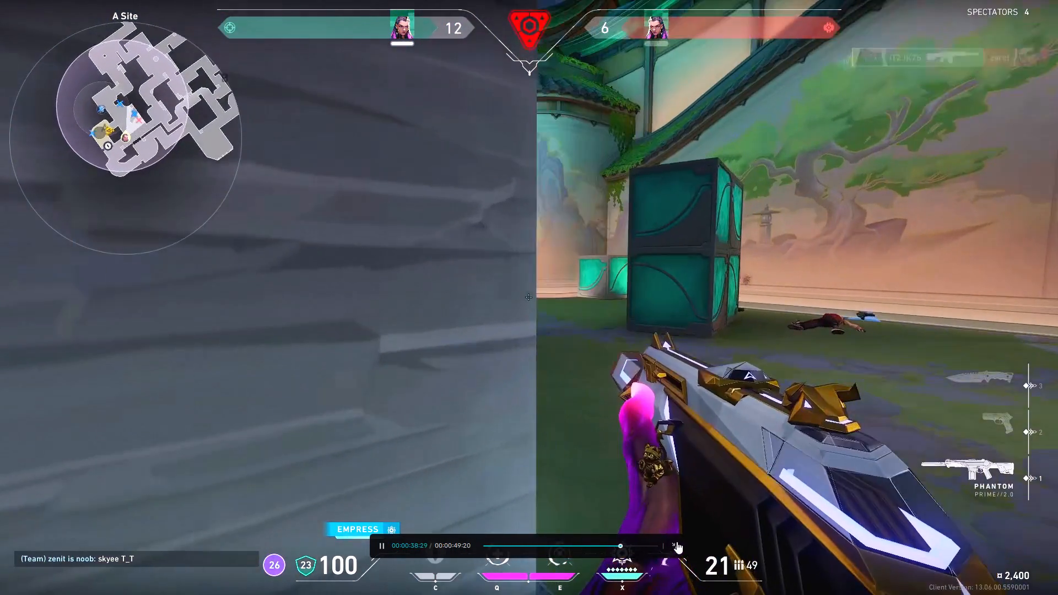
pyautogui.click(677, 542)
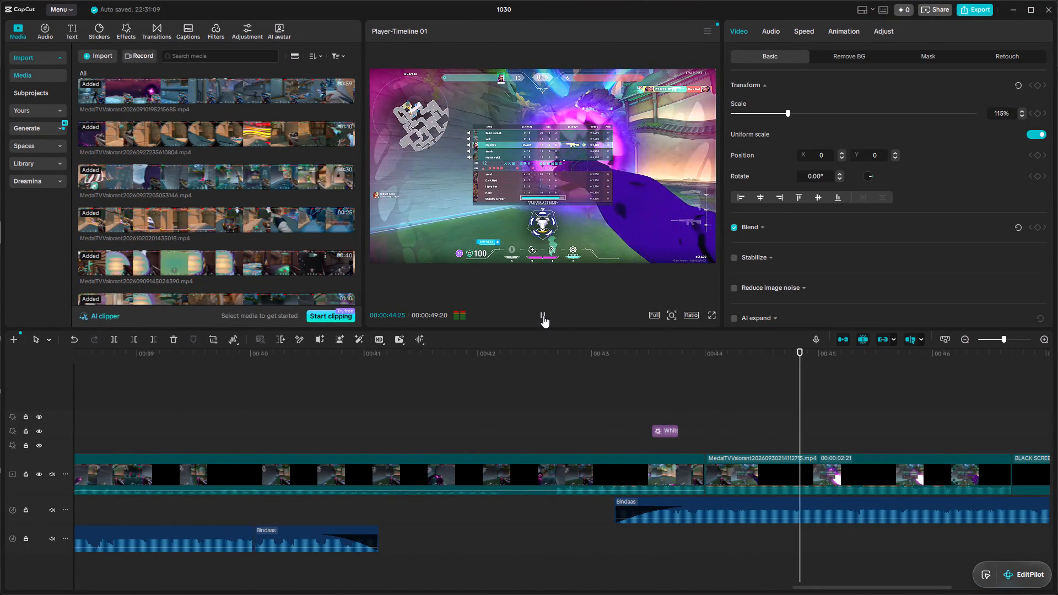
pyautogui.click(543, 316)
pyautogui.press('space')
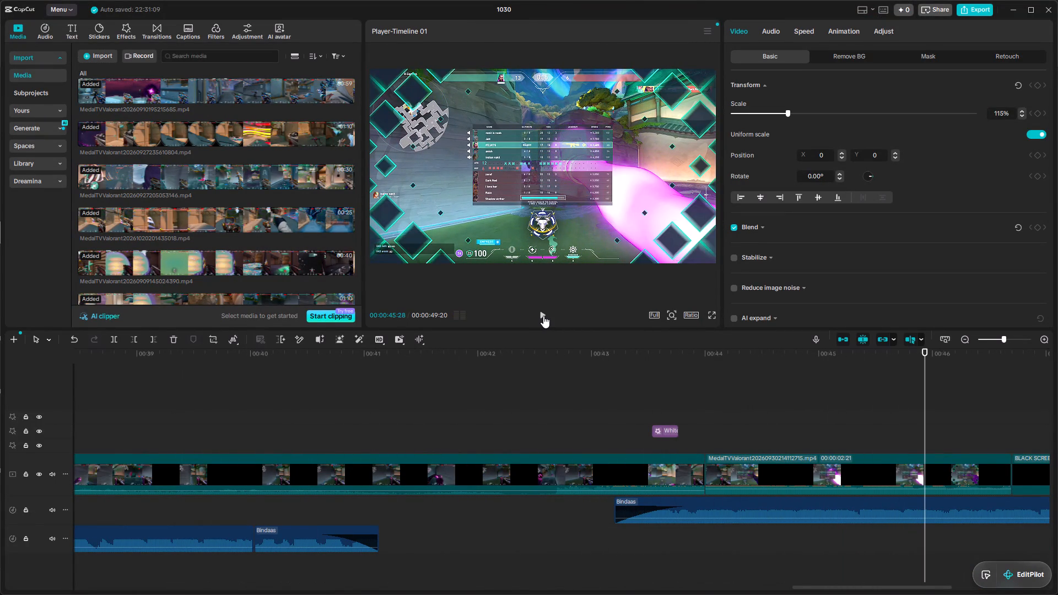
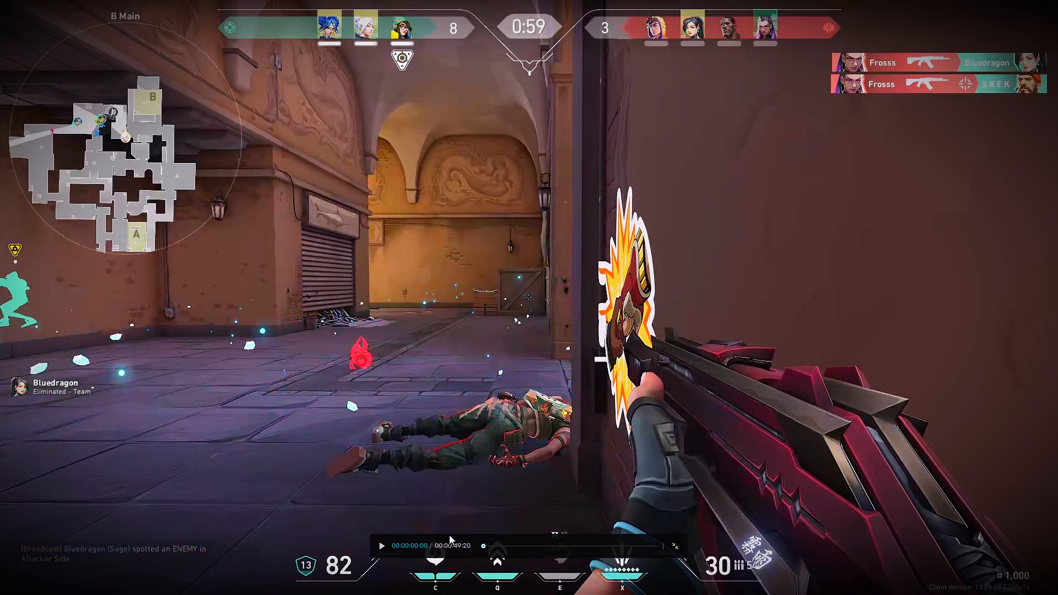
# Review the montage's opening in the full-screen preview up to about 00:00:04:23, and briefly replay it from the start.
pyautogui.click(382, 540)
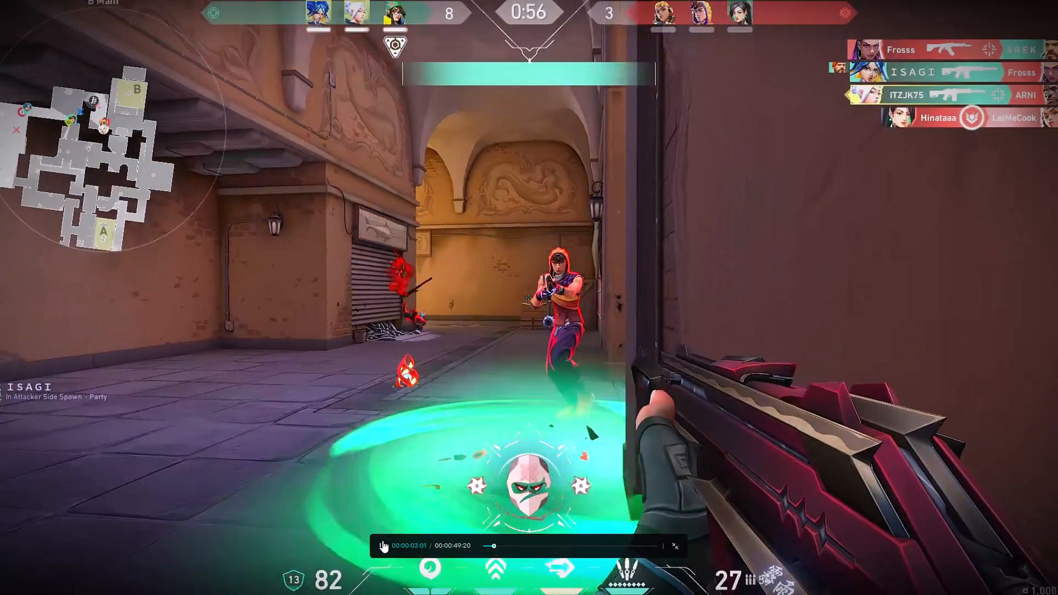
pyautogui.click(382, 540)
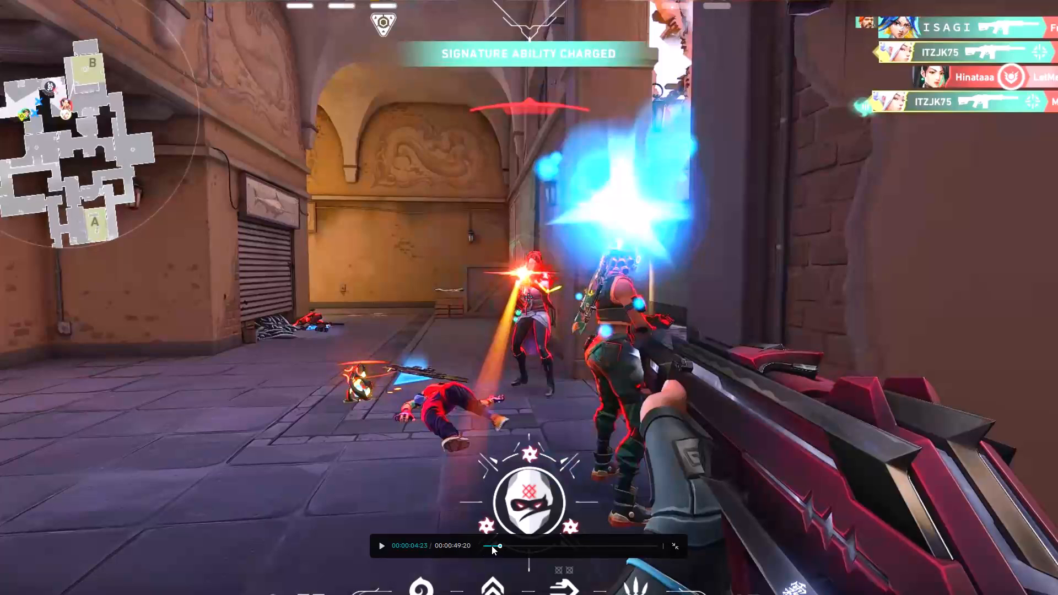
pyautogui.moveTo(492, 545); pyautogui.dragTo(469, 539)
pyautogui.hotkey('alt', 'Tab')
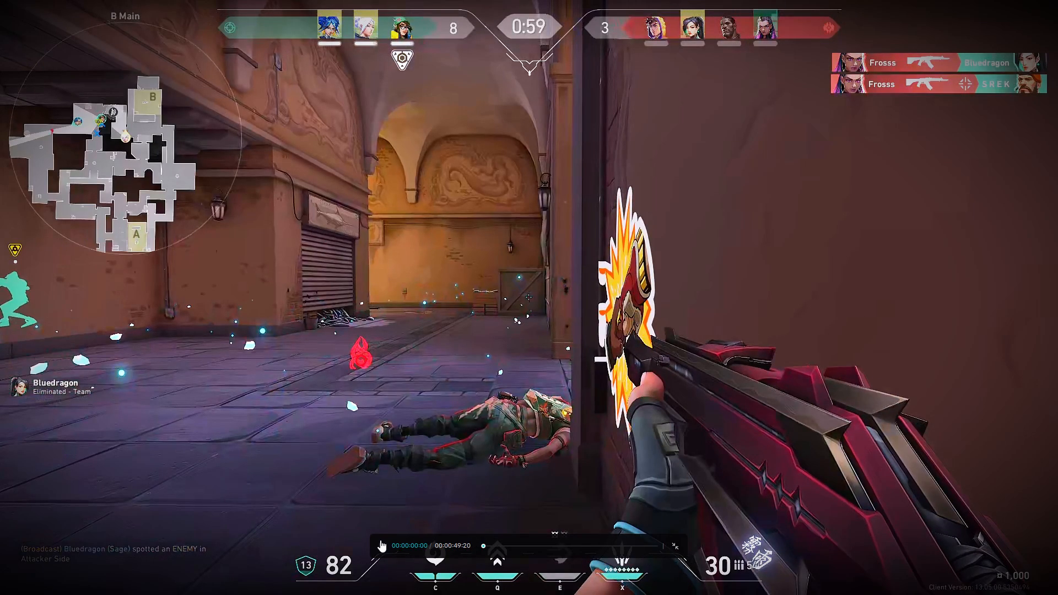
pyautogui.click(380, 540)
pyautogui.click(380, 540)
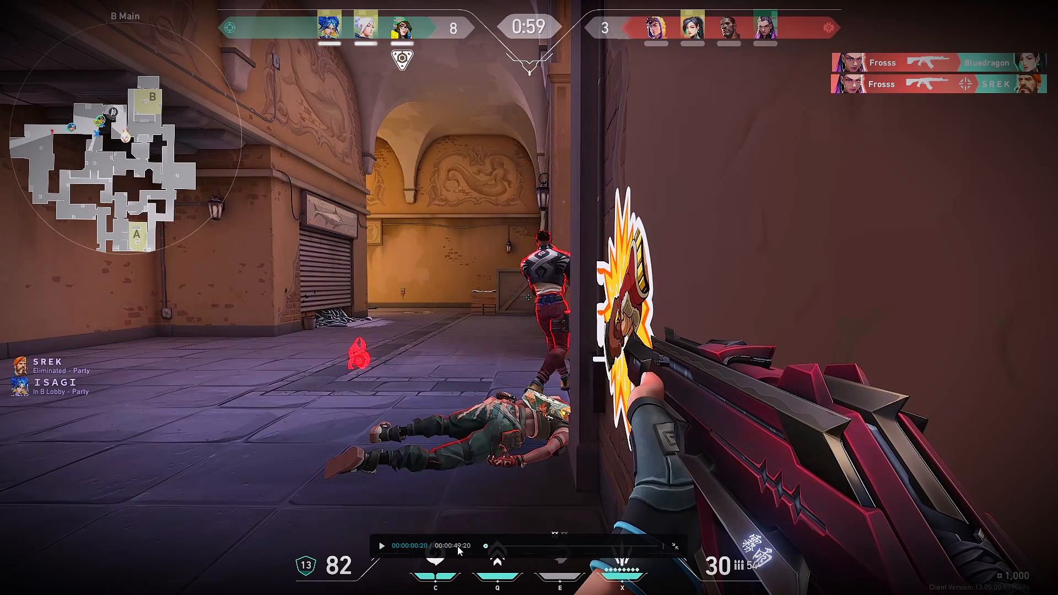
# Watch the whole montage full screen from 00:00:00:00 to the black ending at about 00:00:48:04, and exit the full-screen preview.
pyautogui.moveTo(485, 546); pyautogui.dragTo(450, 545)
pyautogui.click(385, 545)
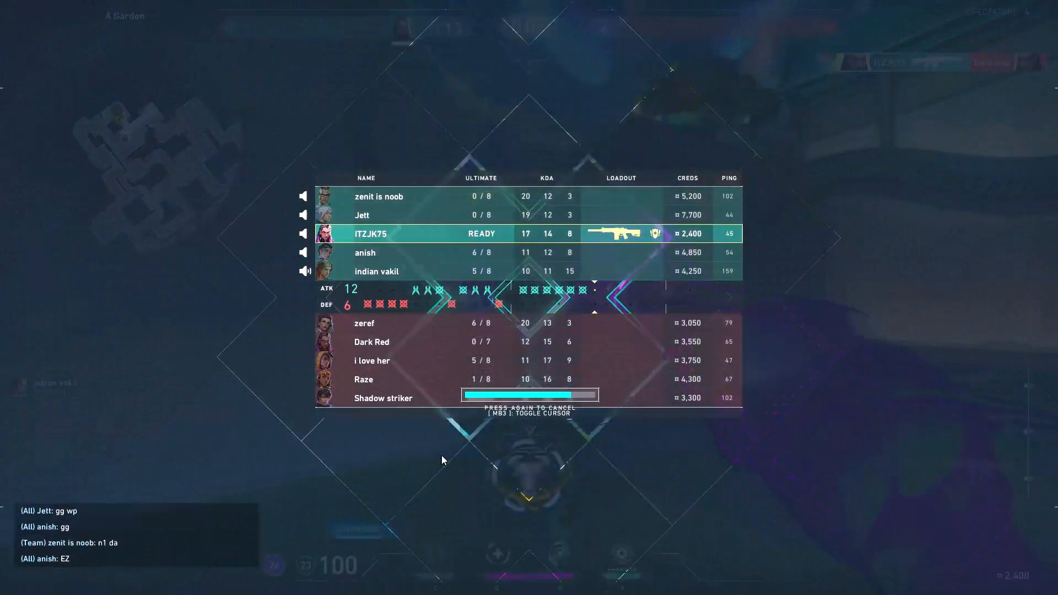
pyautogui.click(643, 482)
pyautogui.click(382, 540)
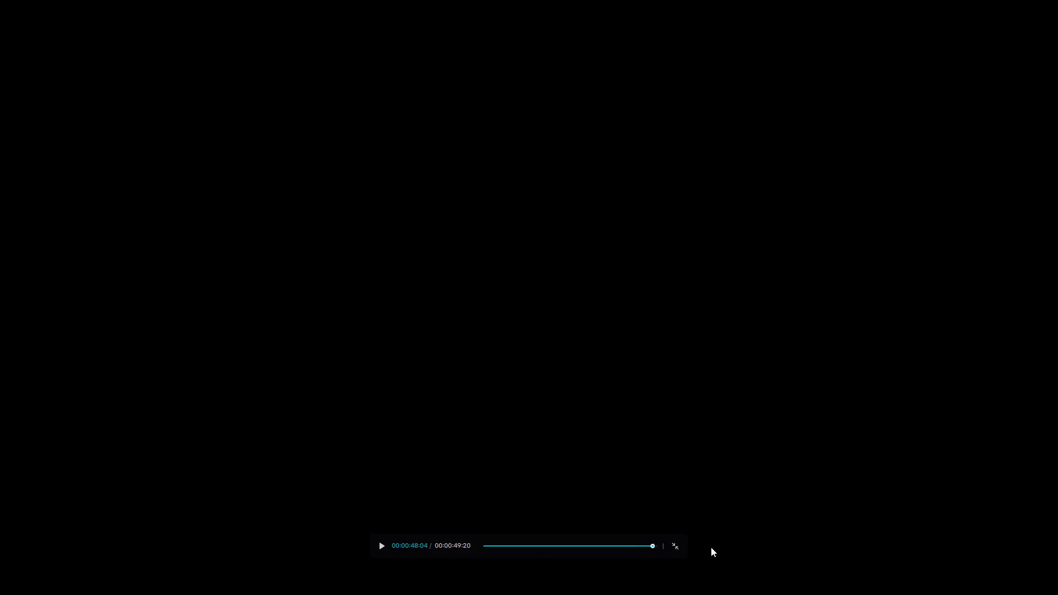
pyautogui.click(677, 542)
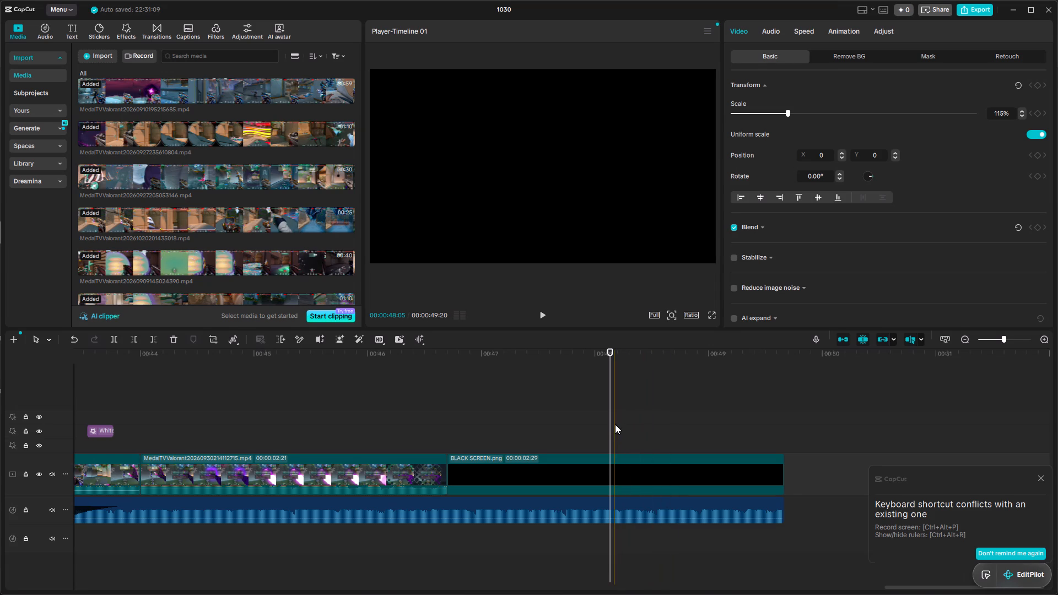
# Move the playhead from the black ending back to the start of the timeline at 00:00:00:00.
pyautogui.moveTo(610, 424); pyautogui.dragTo(183, 397)
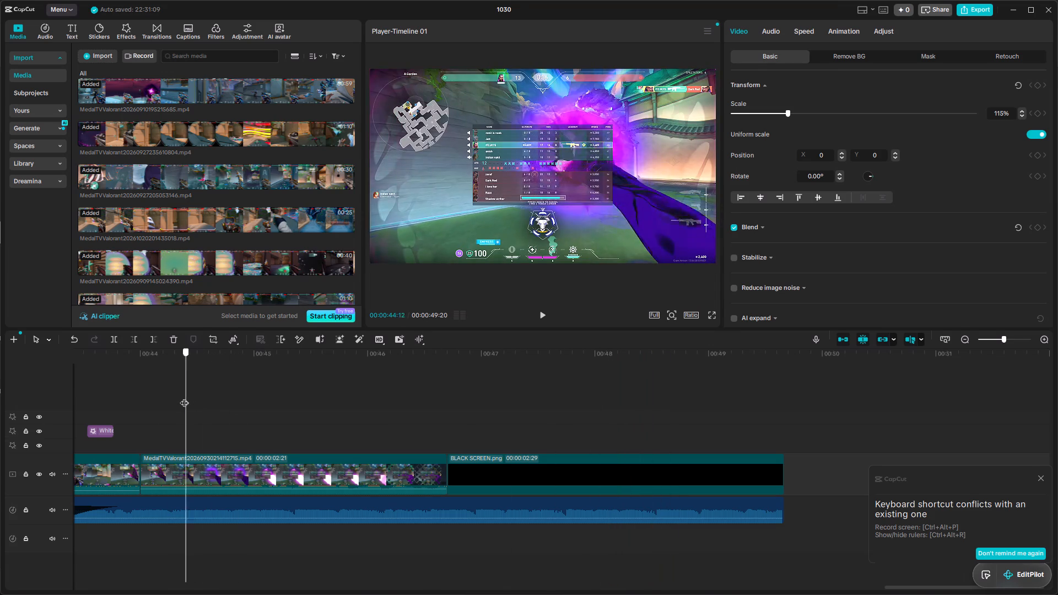
pyautogui.moveTo(183, 397); pyautogui.dragTo(0, 358)
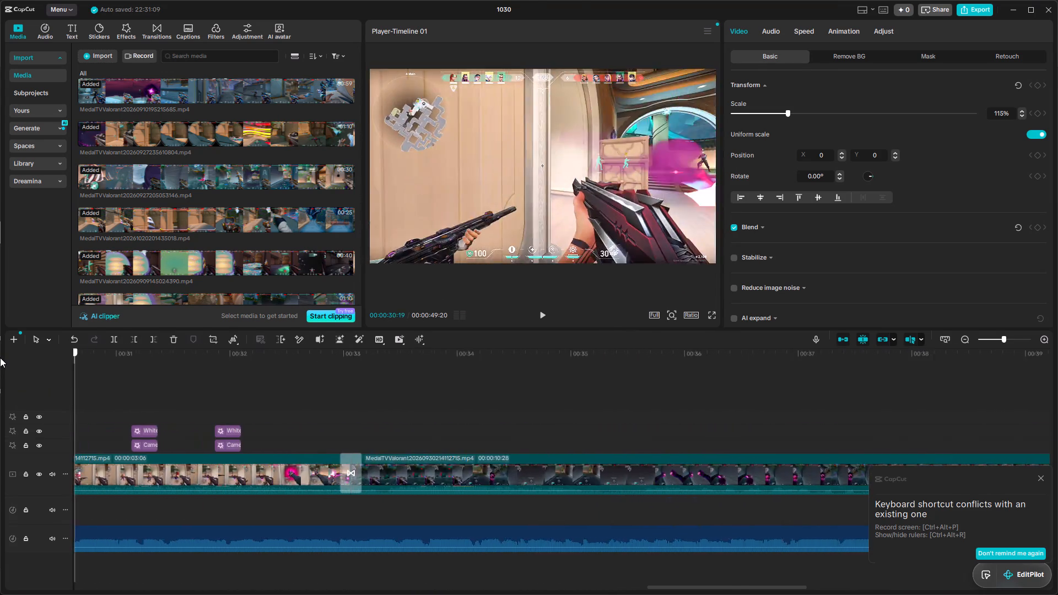
pyautogui.moveTo(0, 358); pyautogui.dragTo(0, 357)
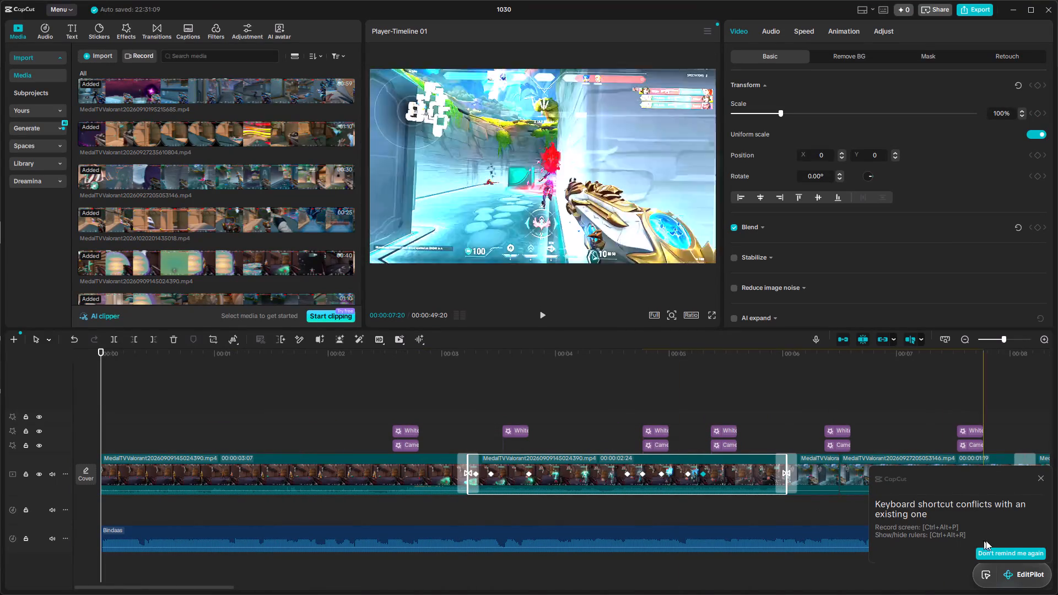
# Dismiss the keyboard shortcut conflict notification covering the timeline.
pyautogui.click(1039, 478)
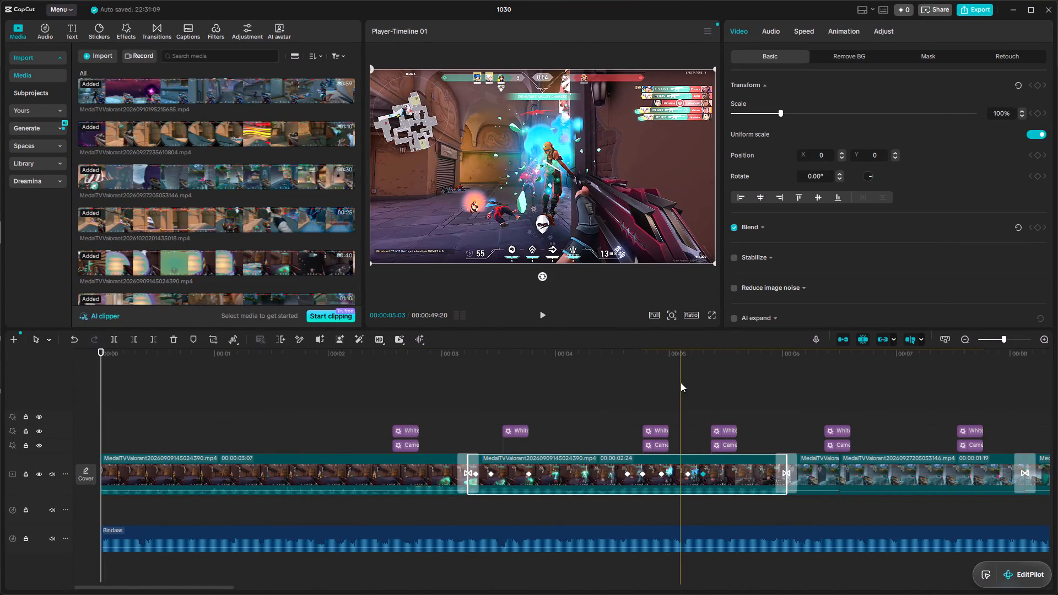
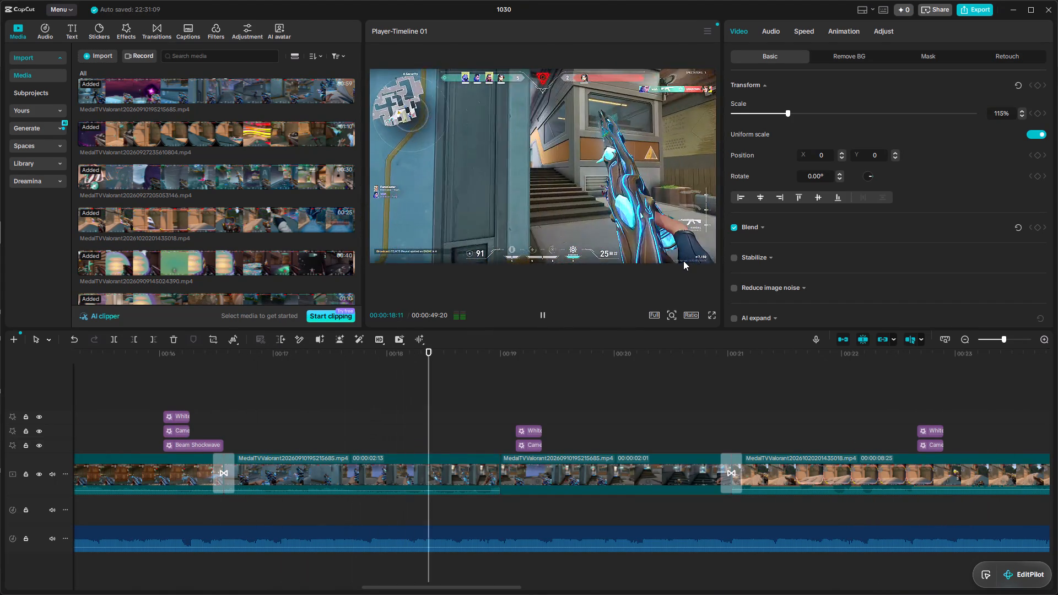
# Watch the rest of the montage full screen from about 00:00:18:11 to the black ending, and exit the full-screen preview.
pyautogui.click(712, 317)
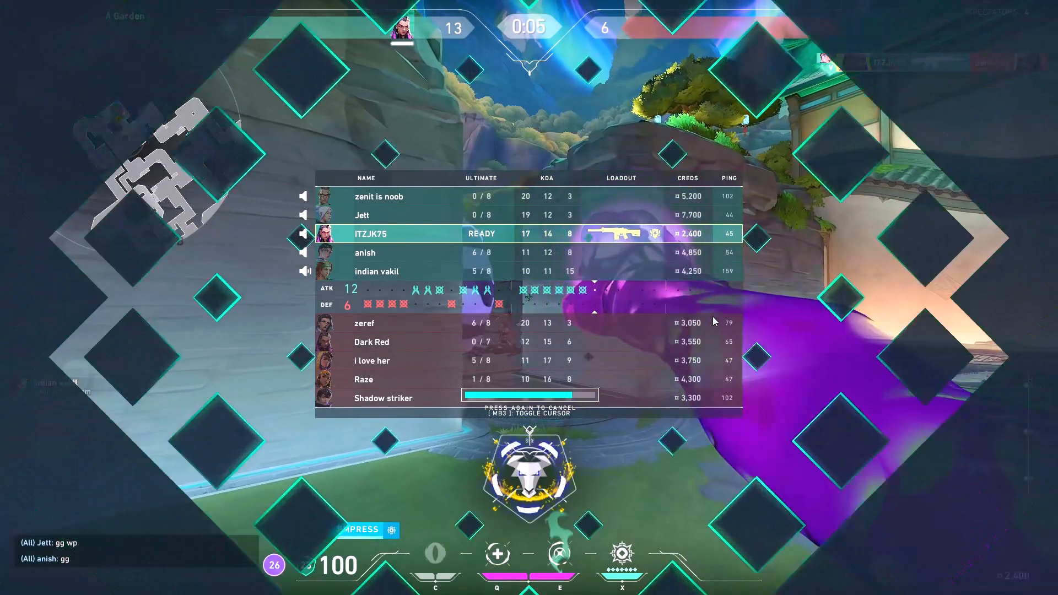
pyautogui.click(805, 421)
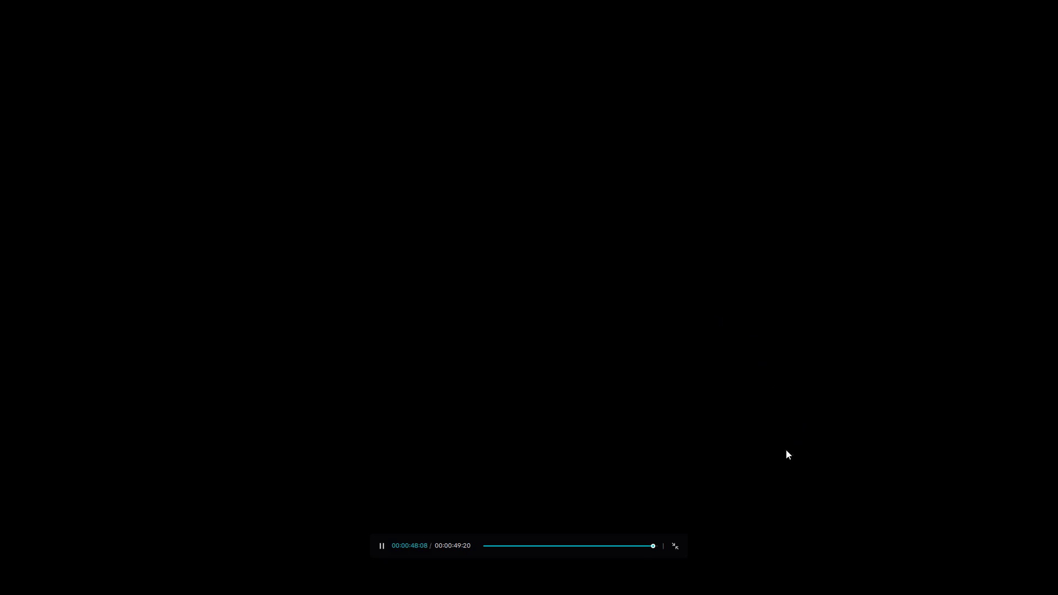
pyautogui.click(677, 544)
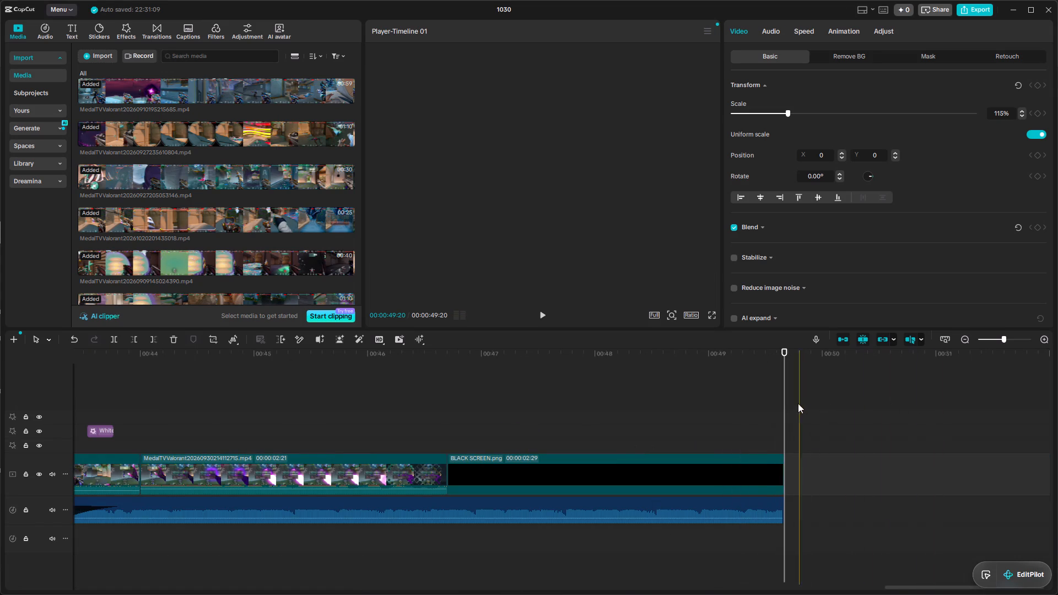
# Scrub the playhead from the end of the timeline back to 00:00:23:29.
pyautogui.moveTo(780, 385); pyautogui.dragTo(786, 375)
pyautogui.moveTo(786, 375); pyautogui.dragTo(187, 344)
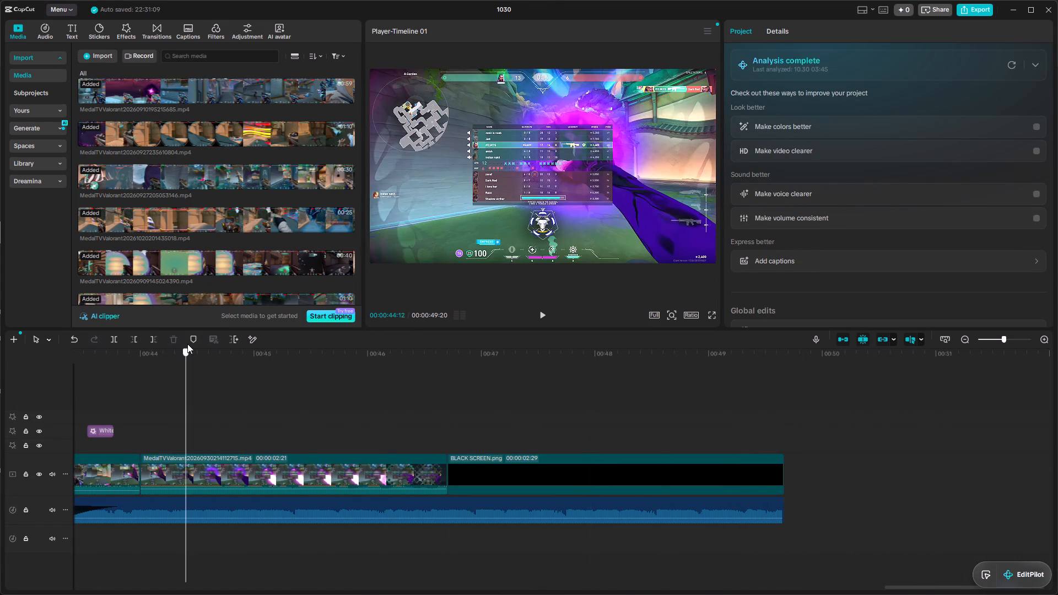
pyautogui.moveTo(187, 344); pyautogui.dragTo(0, 278)
# Bring up the editor's general file, layout and settings options.
pyautogui.click(58, 6)
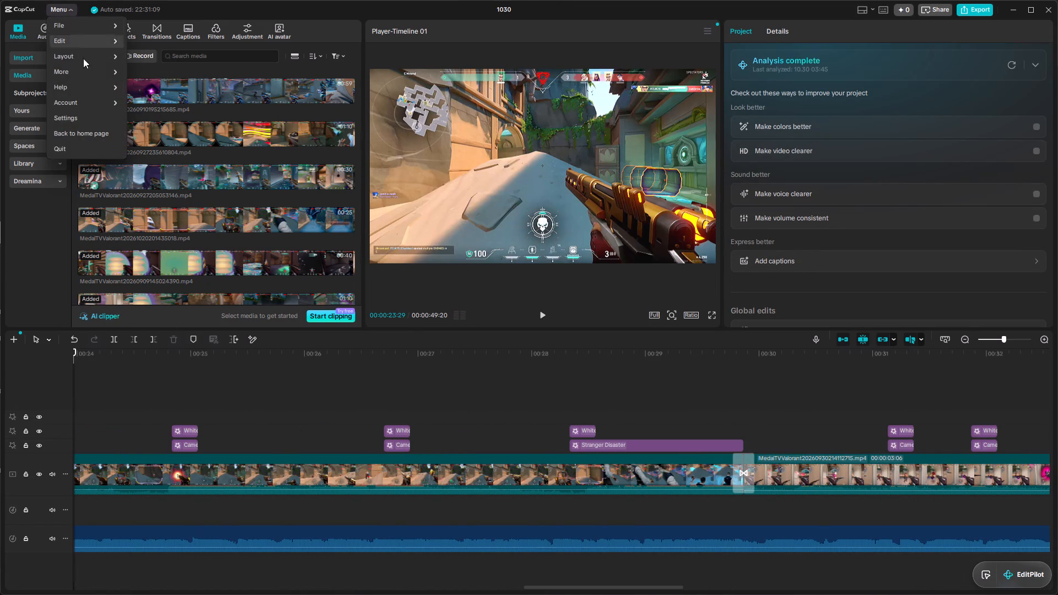
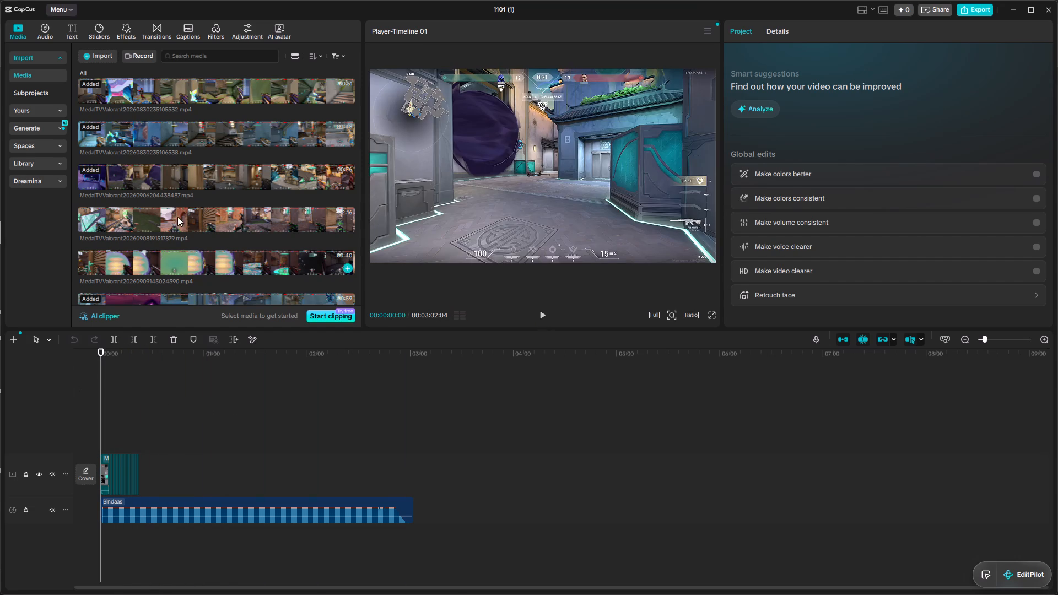
# Add the Clear II filter at the start of the timeline and stretch it to cover all the gameplay clips.
pyautogui.click(104, 36)
pyautogui.click(136, 30)
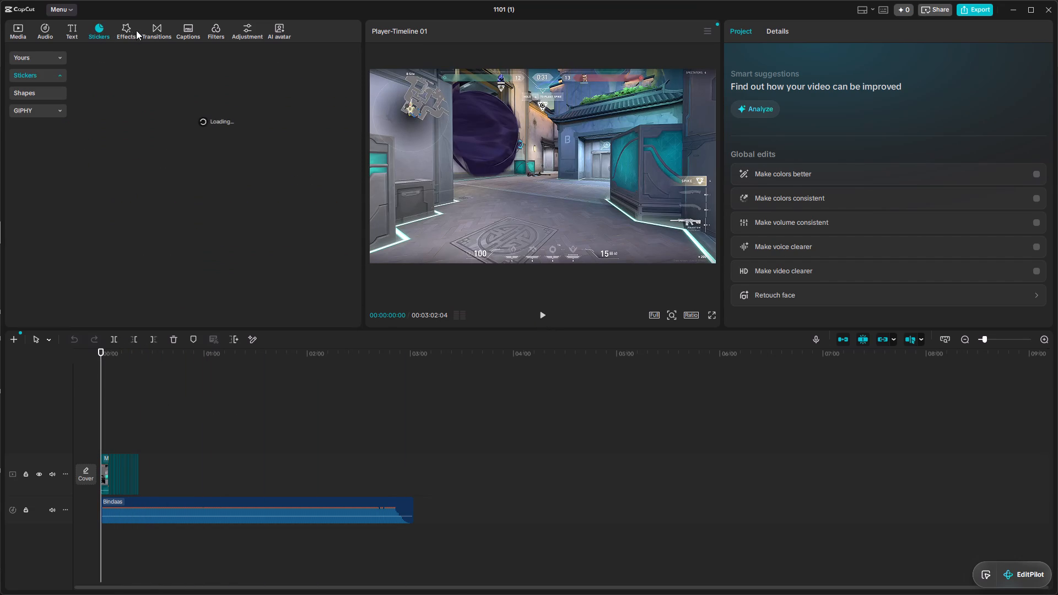
pyautogui.click(215, 29)
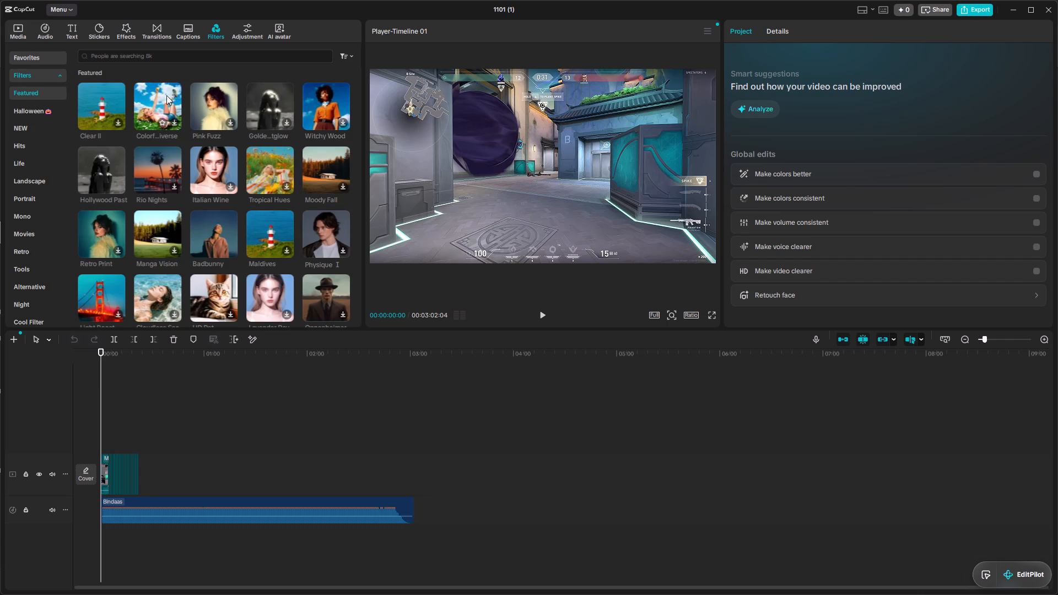
pyautogui.click(119, 121)
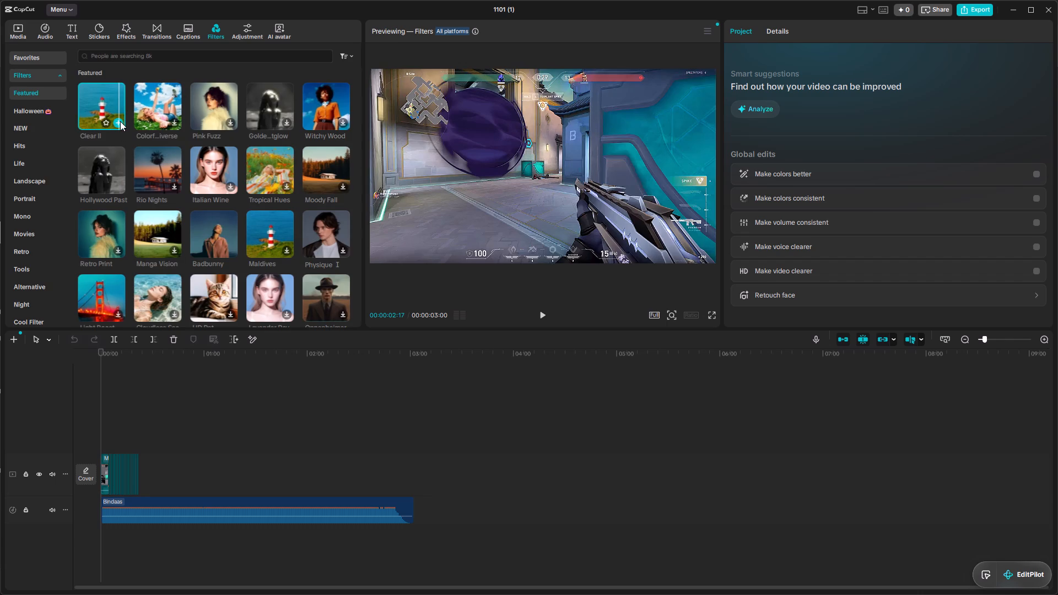
pyautogui.click(120, 121)
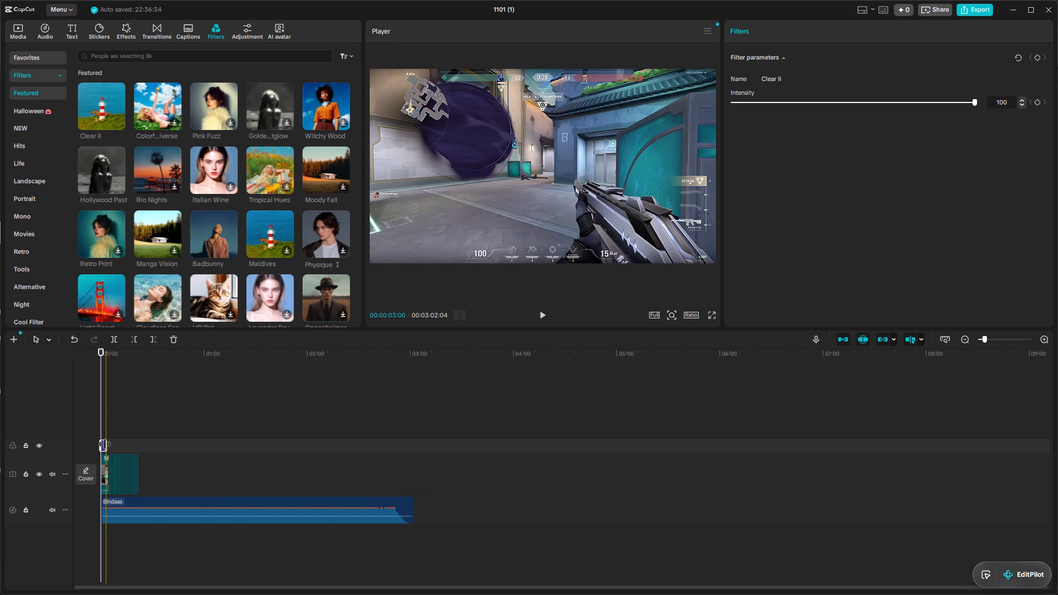
pyautogui.moveTo(106, 444); pyautogui.dragTo(139, 443)
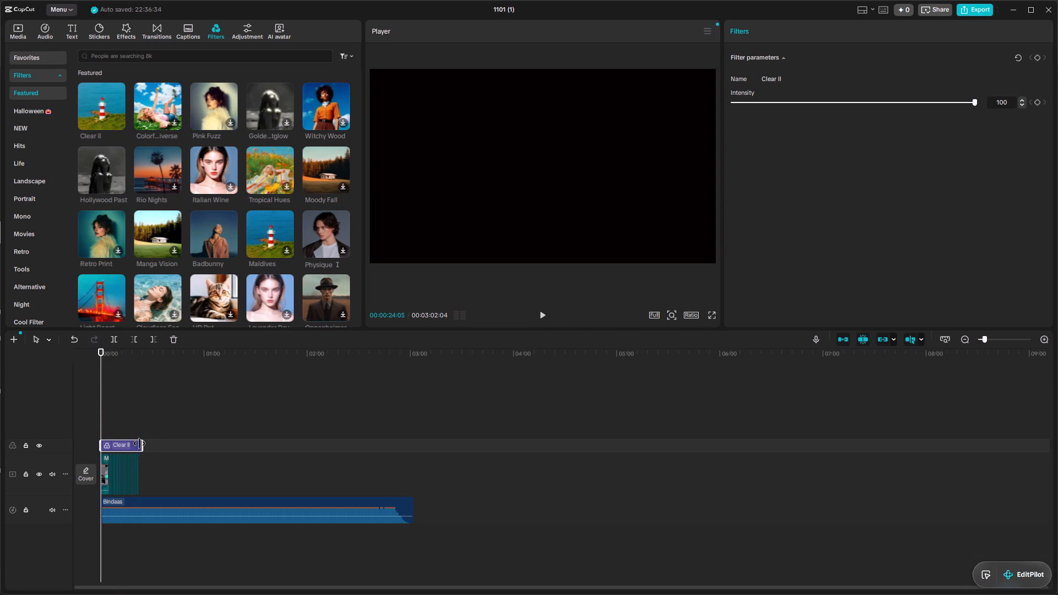
pyautogui.moveTo(139, 443); pyautogui.dragTo(138, 443)
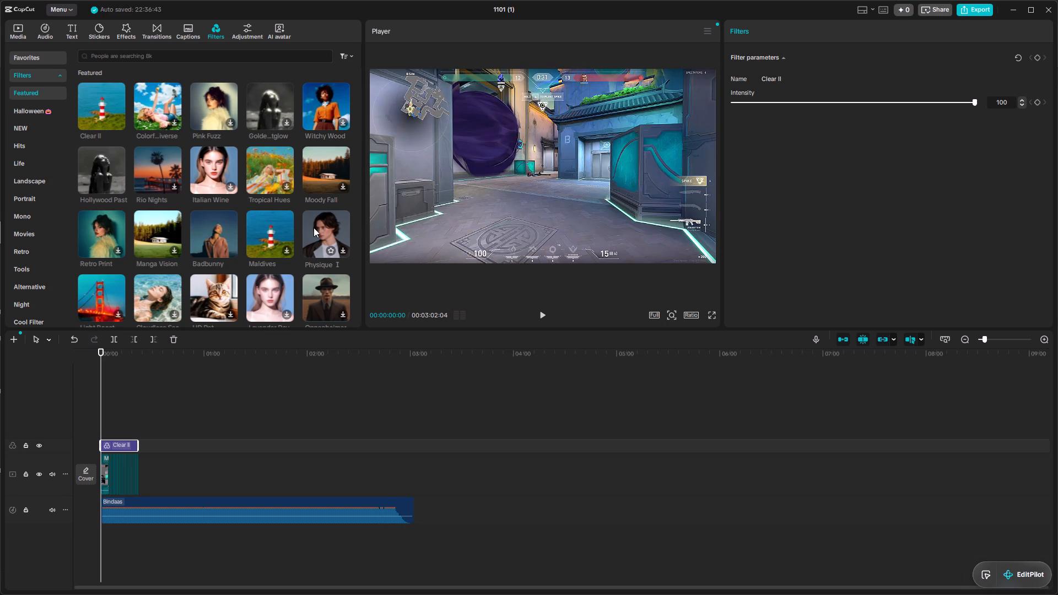
# Add the Denim Silver filter on a track above Clear II and extend it to the end of the Clear II filter.
pyautogui.scroll(-2, 311, 239)
pyautogui.click(547, 311)
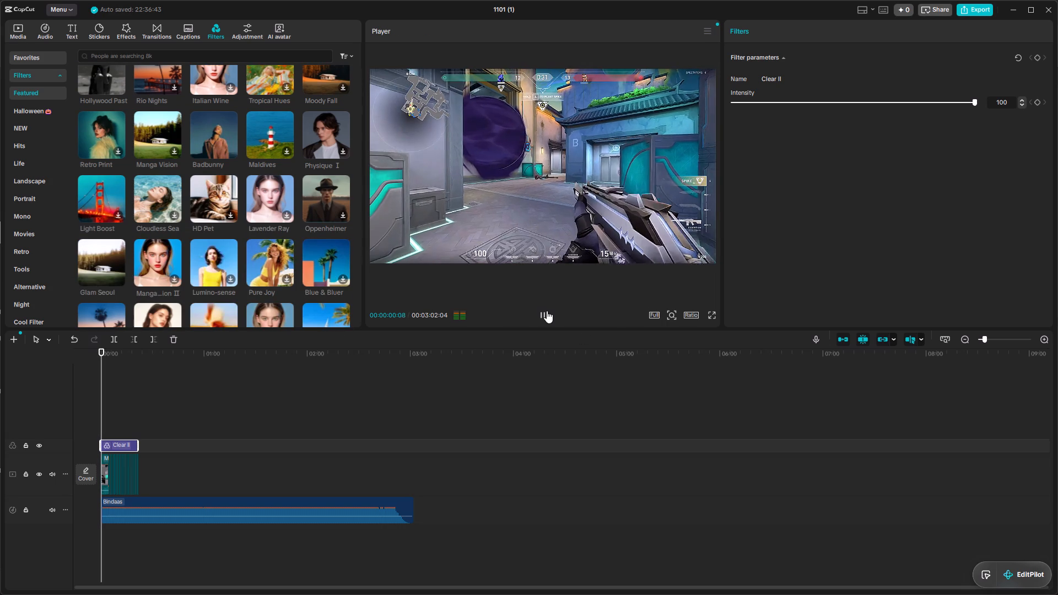
pyautogui.click(547, 311)
pyautogui.scroll(-2, 309, 259)
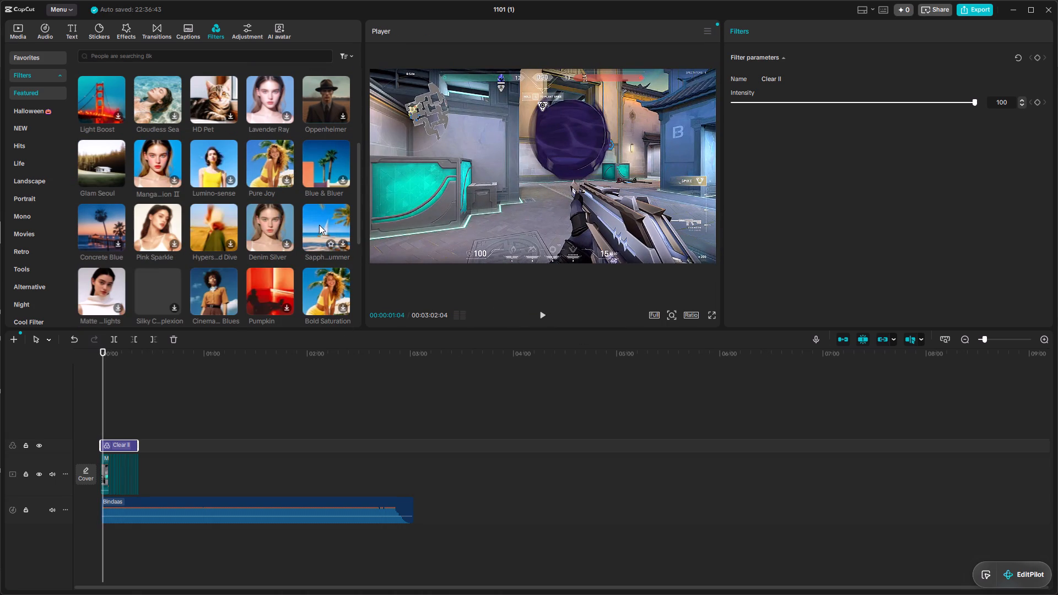
pyautogui.click(345, 242)
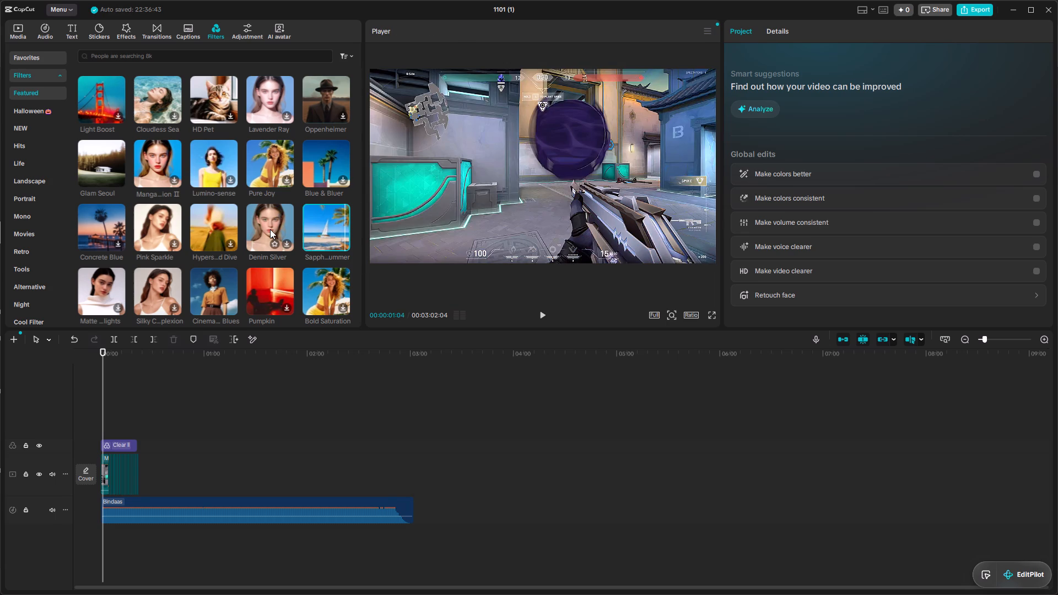
pyautogui.click(285, 241)
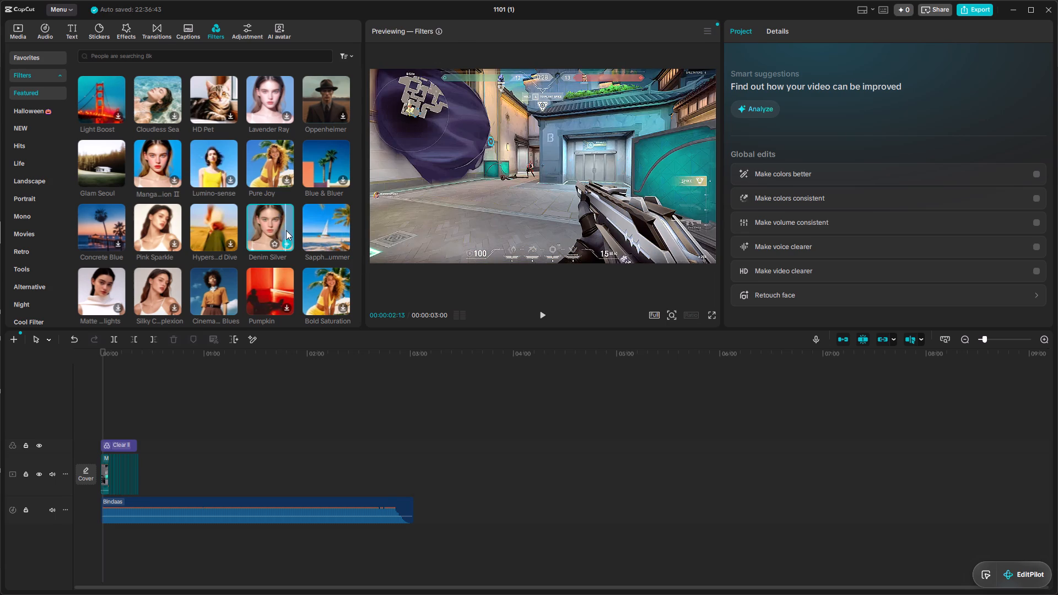
pyautogui.click(289, 245)
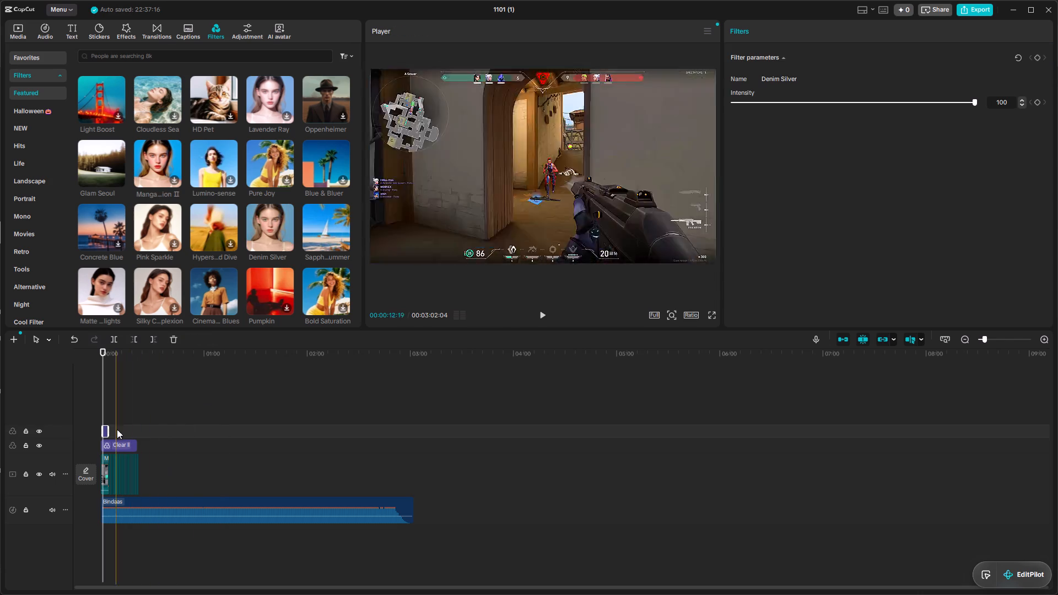
pyautogui.moveTo(109, 426); pyautogui.dragTo(136, 428)
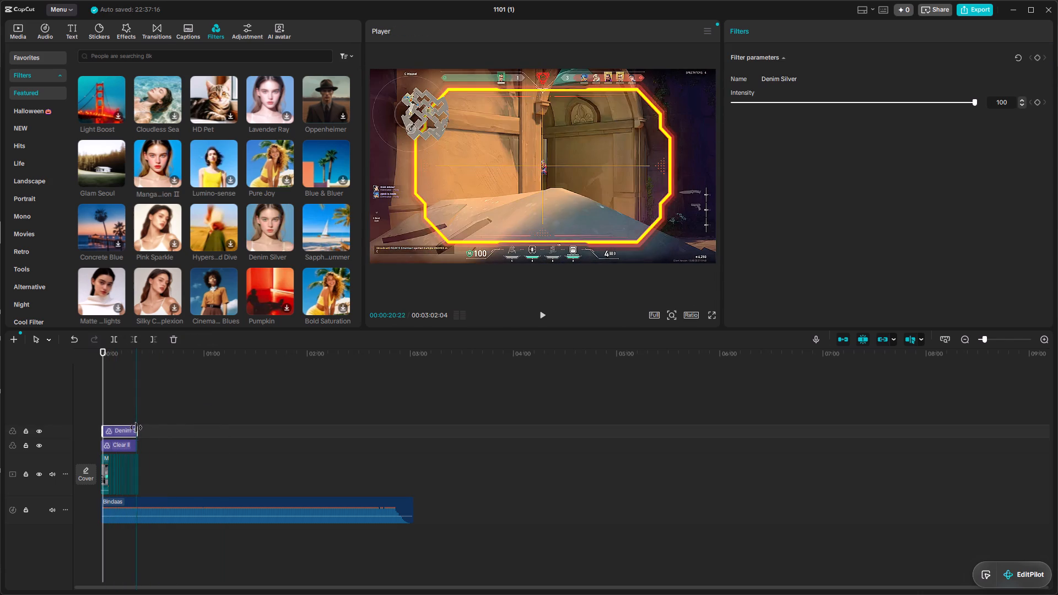
pyautogui.moveTo(136, 428); pyautogui.dragTo(137, 428)
# Play the montage through to its end to review the look of the two filters.
pyautogui.click(545, 315)
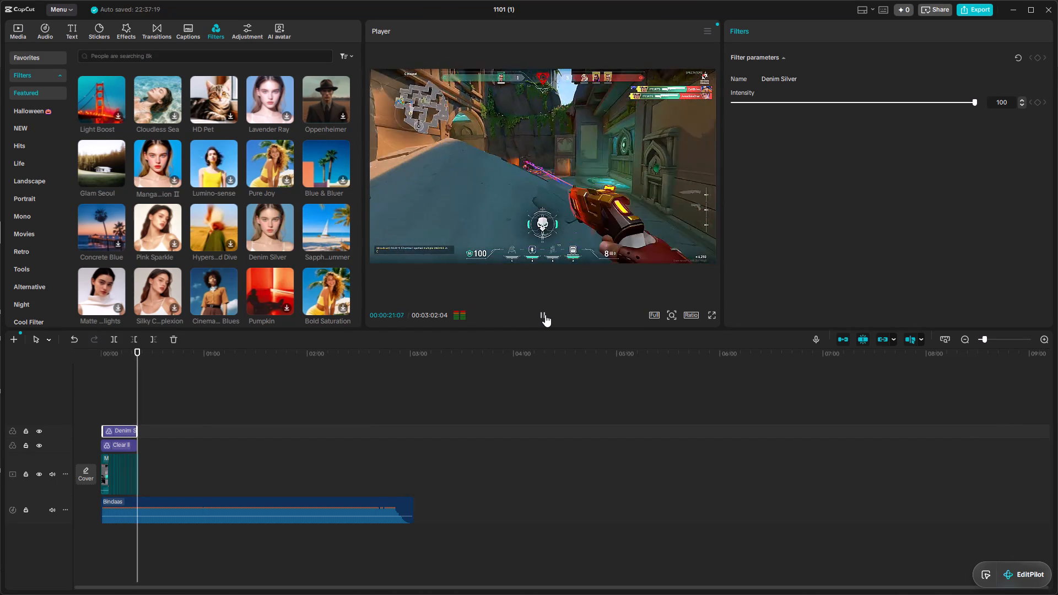
pyautogui.click(545, 315)
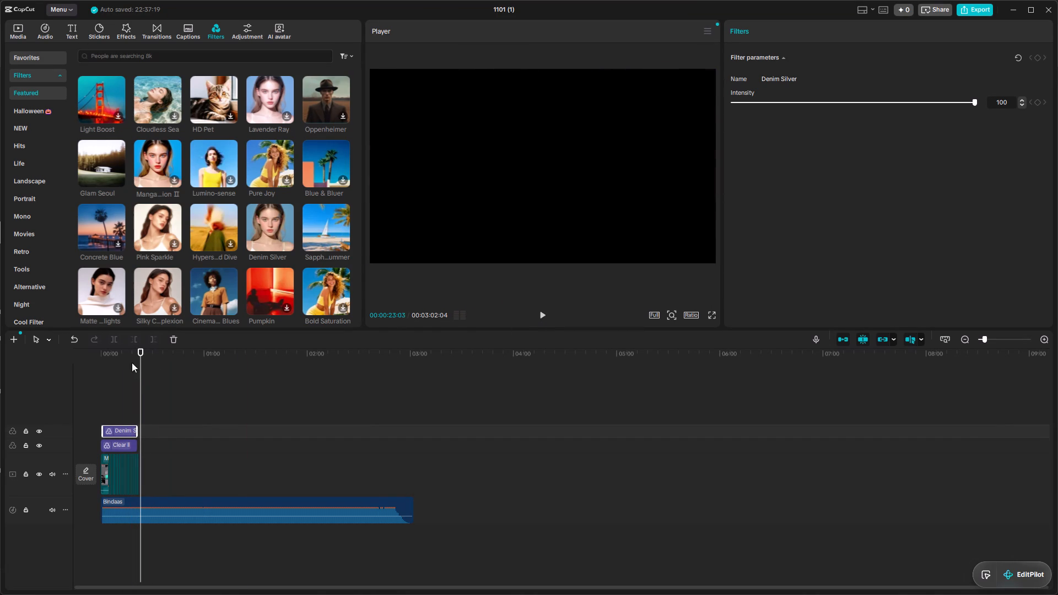
# Import the BLACK SCREEN image from the Downloads folder into the project media.
pyautogui.click(19, 28)
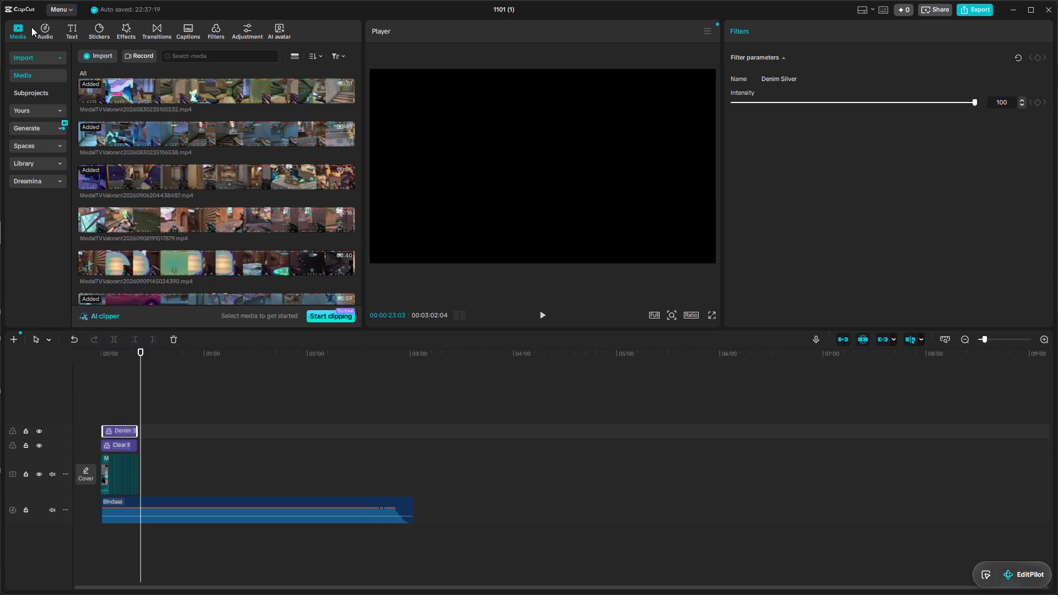
pyautogui.scroll(-7, 219, 149)
pyautogui.scroll(-20, 219, 151)
pyautogui.scroll(6, 270, 197)
pyautogui.scroll(2, 189, 105)
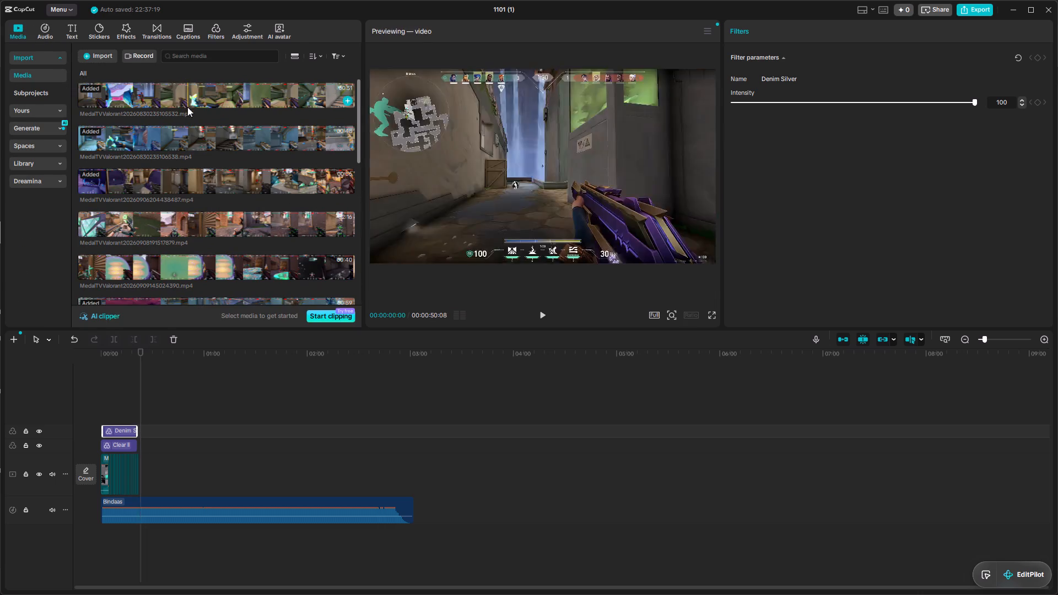
pyautogui.scroll(2, 187, 107)
pyautogui.click(95, 57)
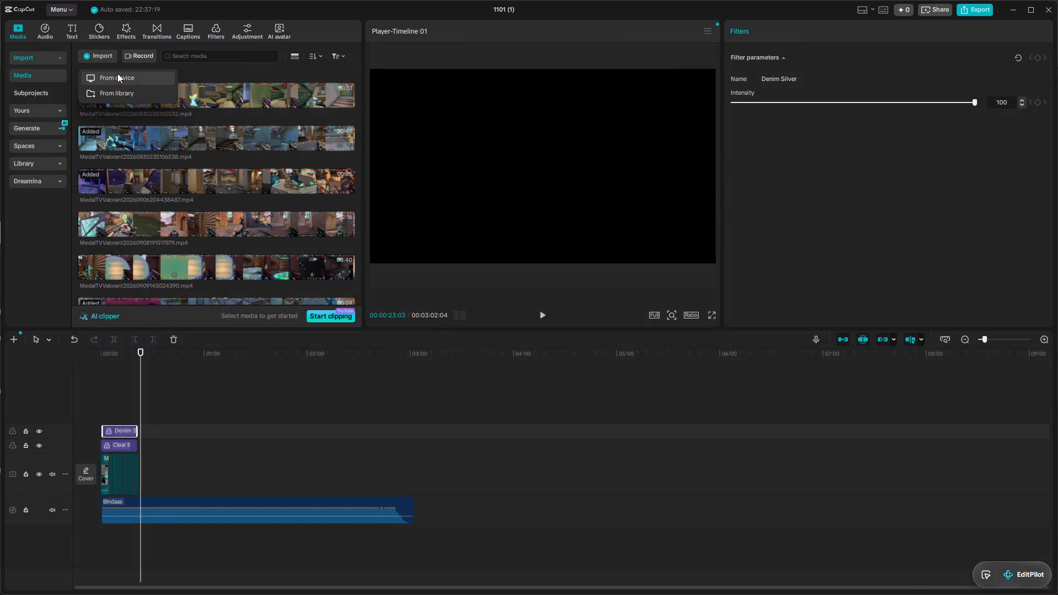
pyautogui.click(118, 73)
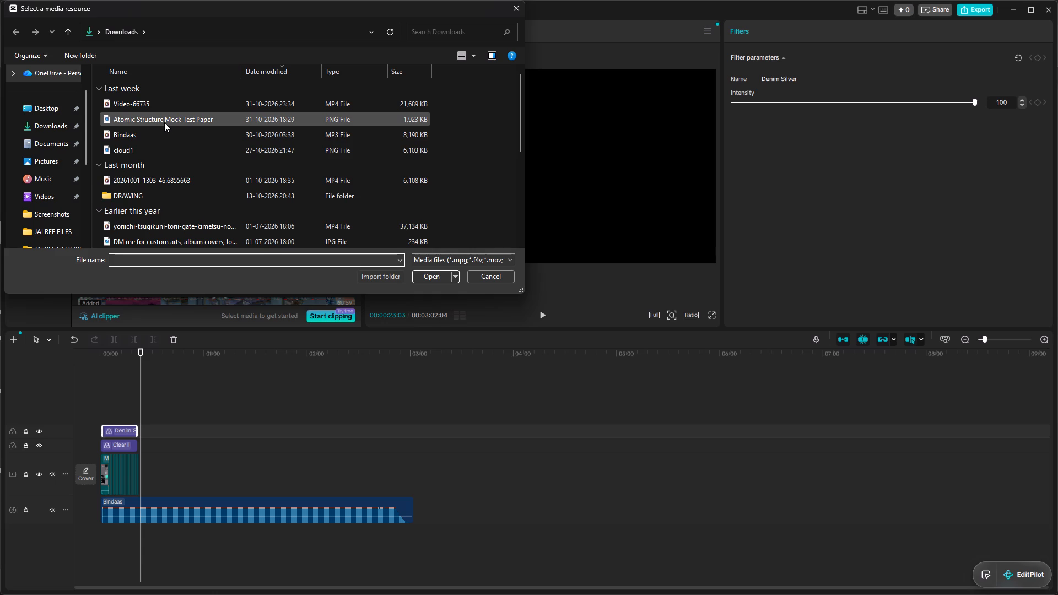
pyautogui.scroll(-3, 164, 122)
pyautogui.scroll(-4, 187, 178)
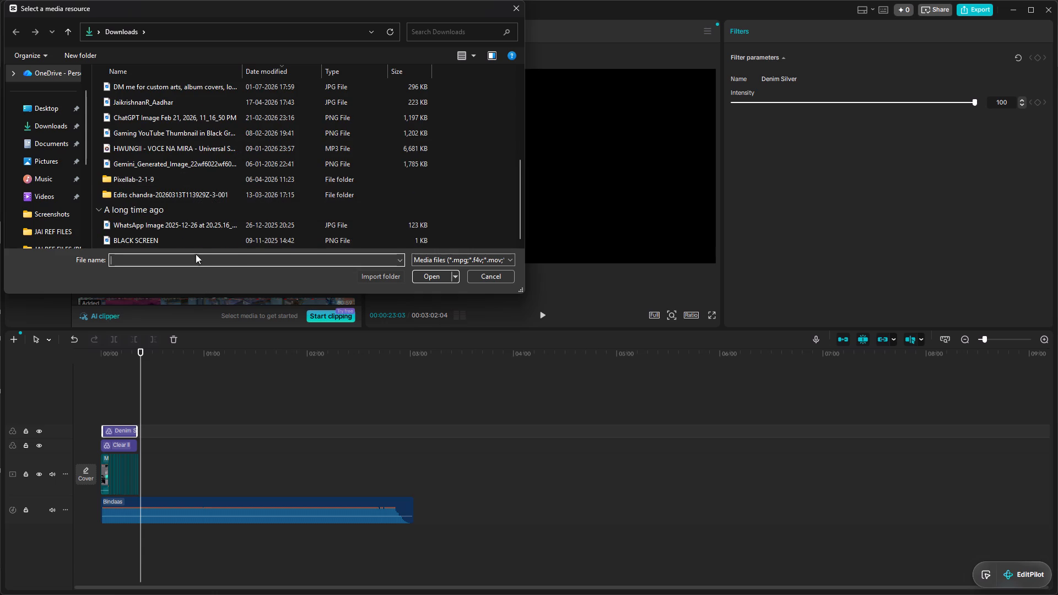
pyautogui.click(195, 240)
pyautogui.click(431, 278)
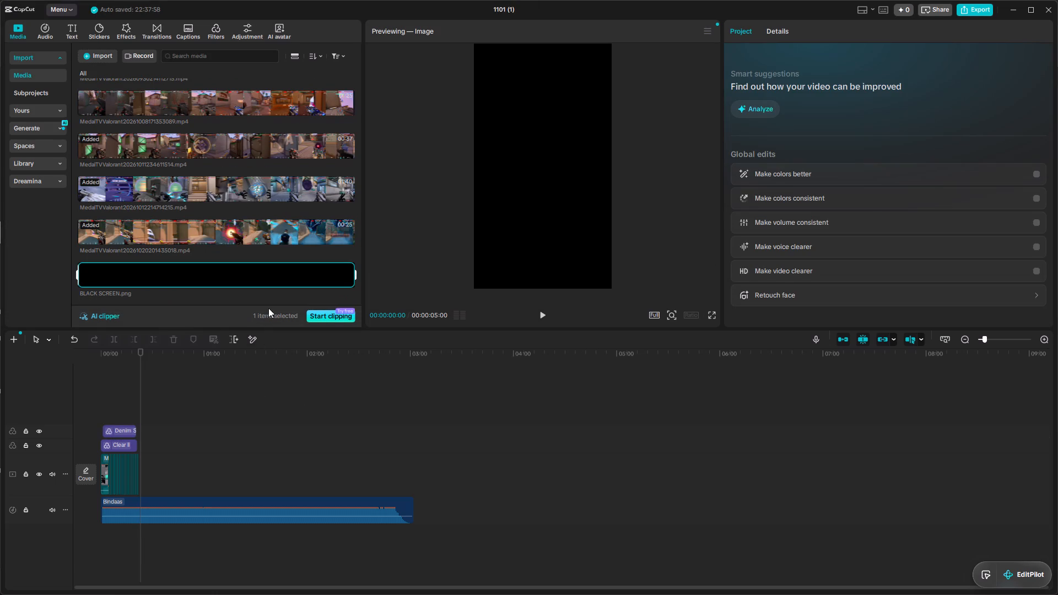
# Append the BLACK SCREEN image after the last gameplay clip and extend its end to about 00:00:38.
pyautogui.click(346, 279)
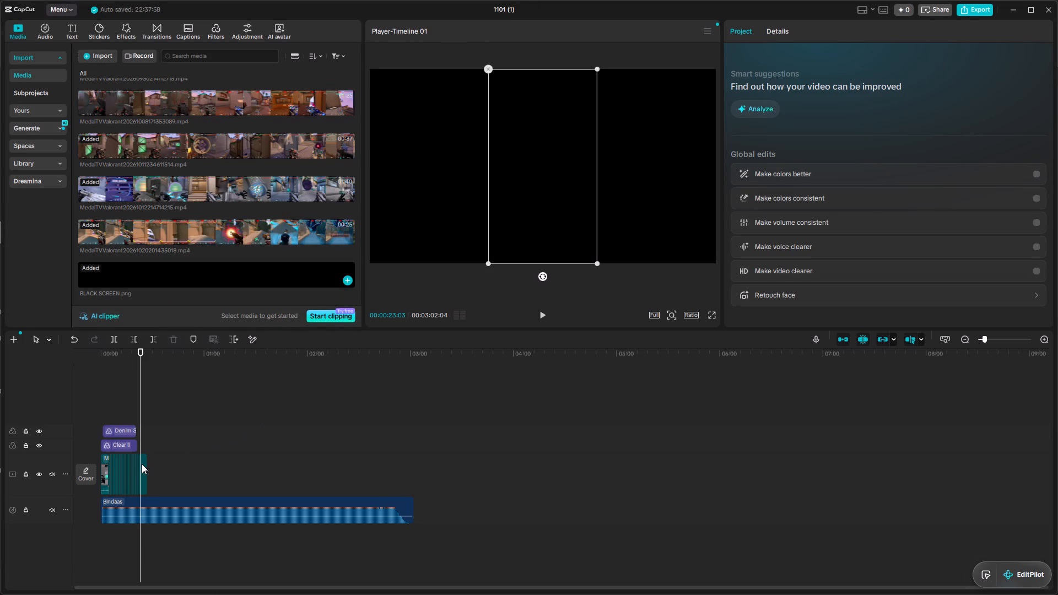
pyautogui.moveTo(147, 464); pyautogui.dragTo(164, 469)
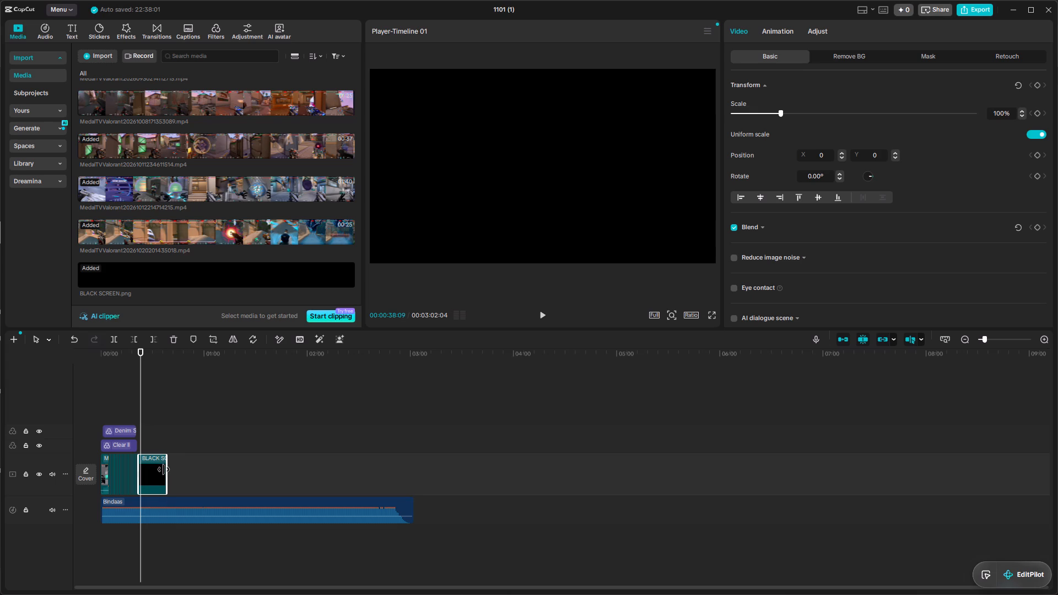
pyautogui.moveTo(164, 469); pyautogui.dragTo(163, 469)
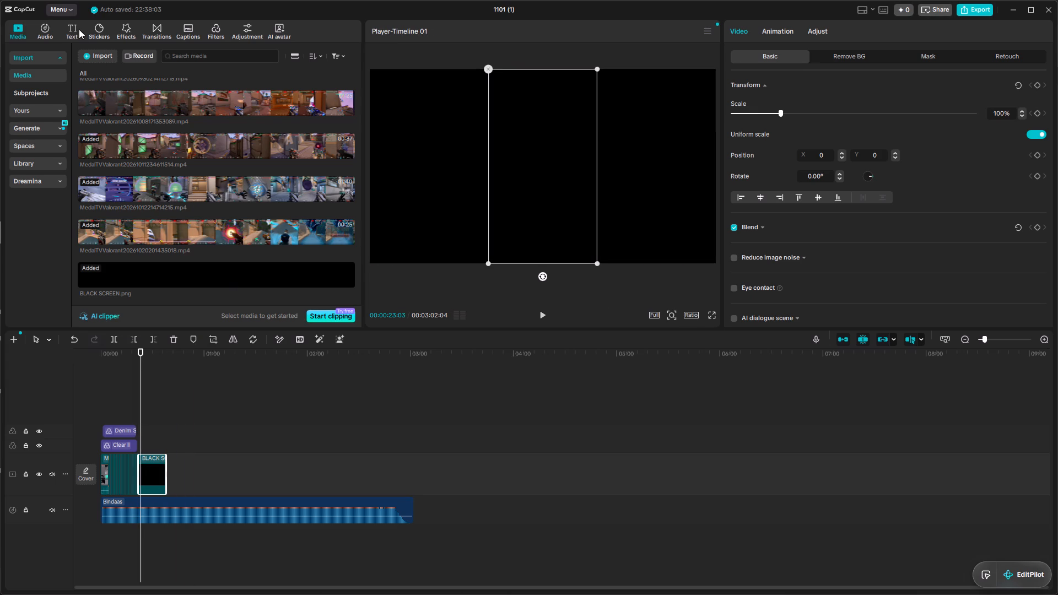
# Browse the trending text effects, then bring up the text templates to examine title styles.
pyautogui.click(76, 29)
pyautogui.click(48, 113)
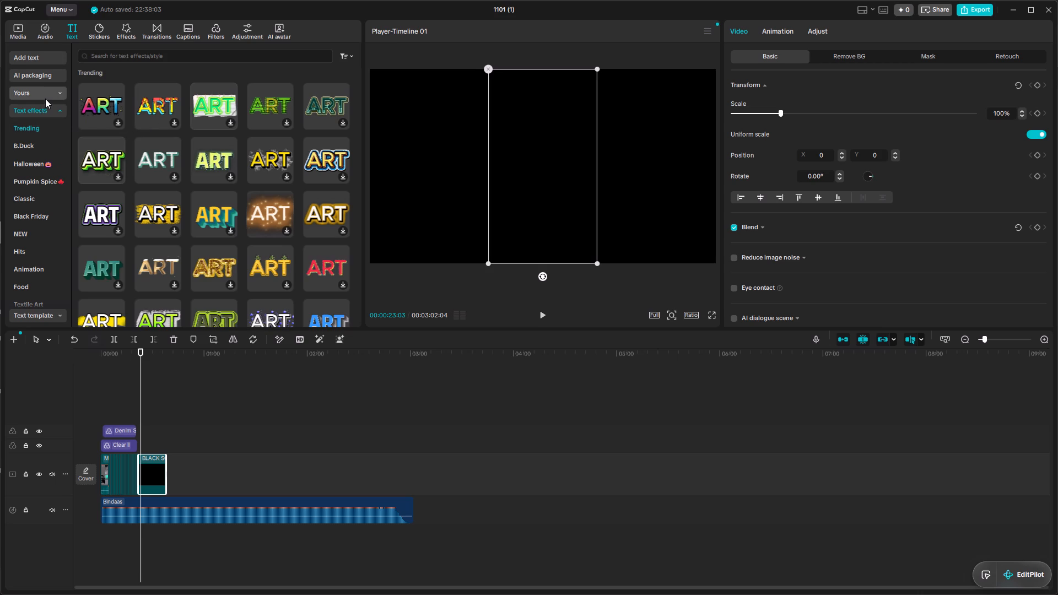
pyautogui.scroll(-2, 45, 99)
pyautogui.scroll(-1, 45, 148)
pyautogui.scroll(-6, 251, 177)
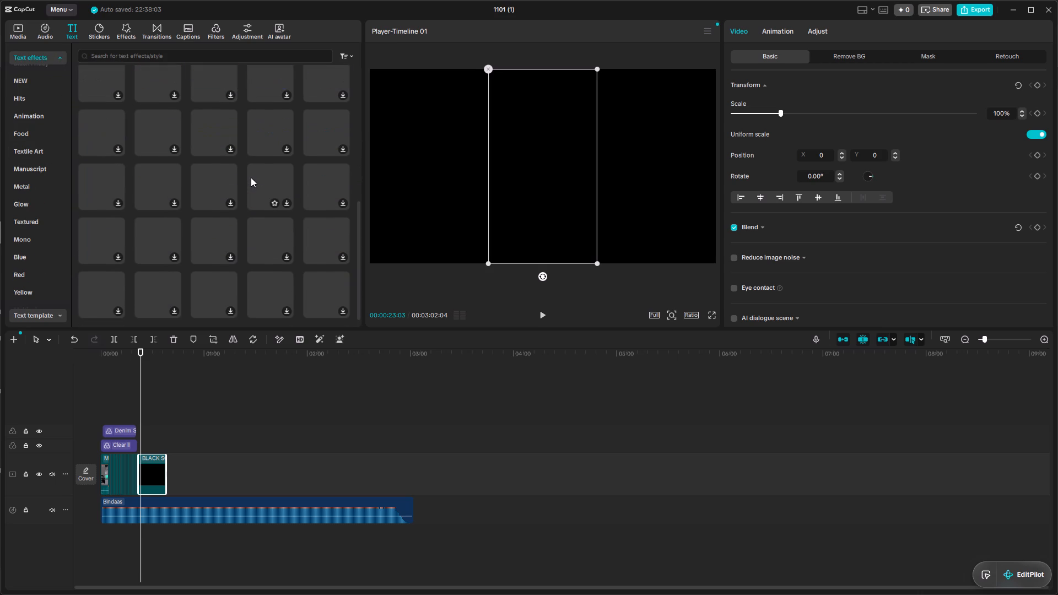
pyautogui.scroll(-5, 171, 247)
pyautogui.scroll(-3, 48, 252)
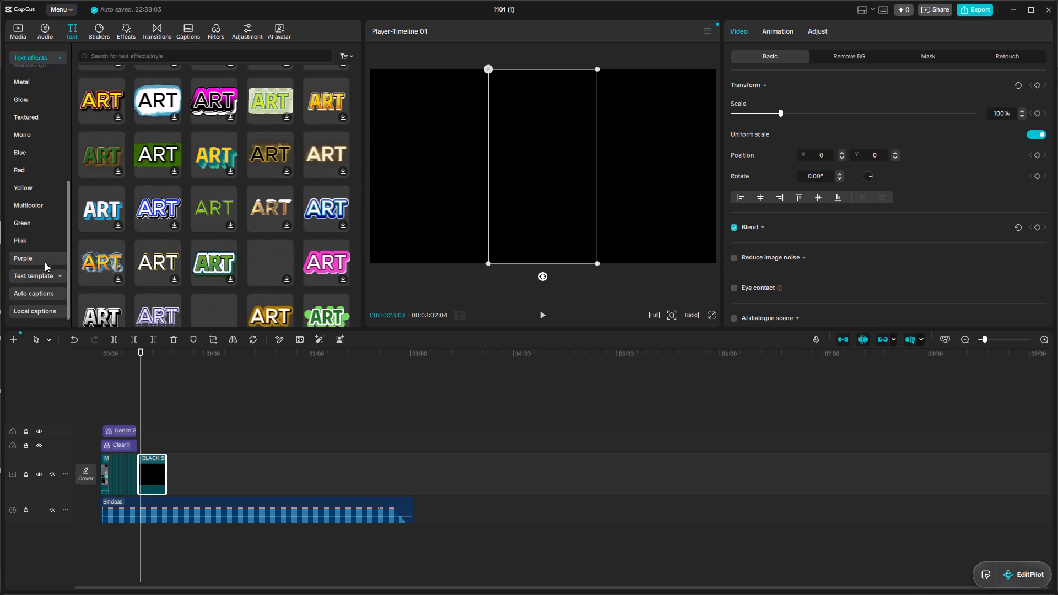
pyautogui.click(47, 275)
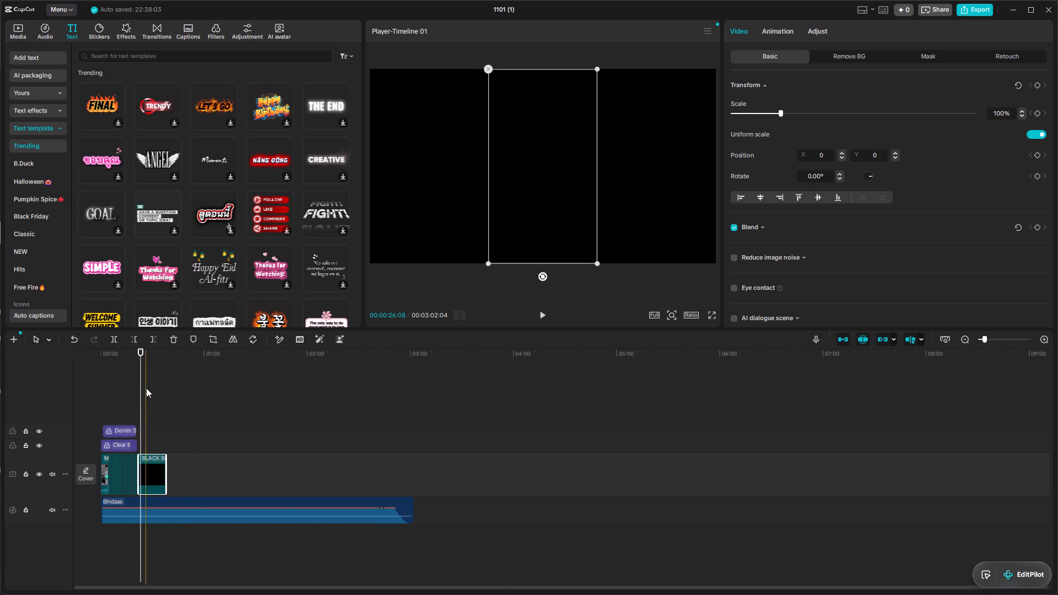
# Move the Denim Silver filter to the very start of the timeline so it lines up with Clear II.
pyautogui.moveTo(141, 386); pyautogui.dragTo(81, 390)
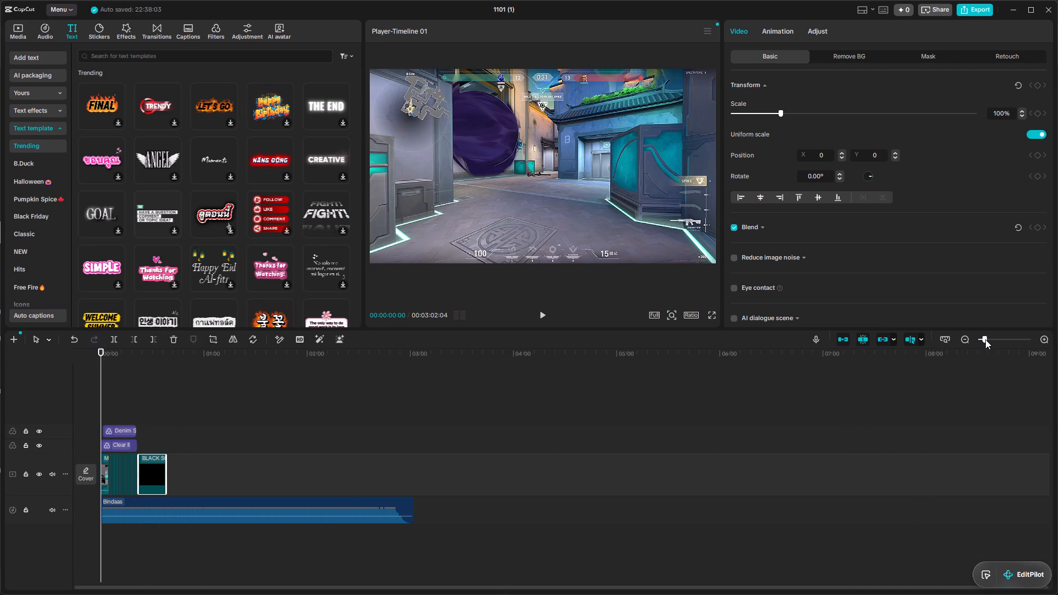
pyautogui.moveTo(986, 339); pyautogui.dragTo(1003, 340)
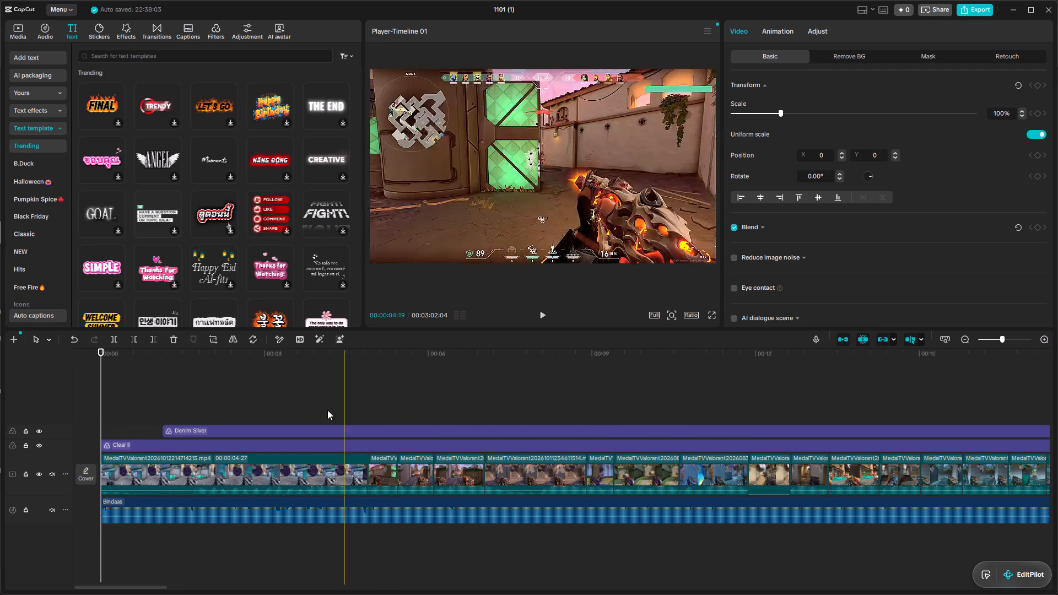
pyautogui.moveTo(291, 426); pyautogui.dragTo(231, 428)
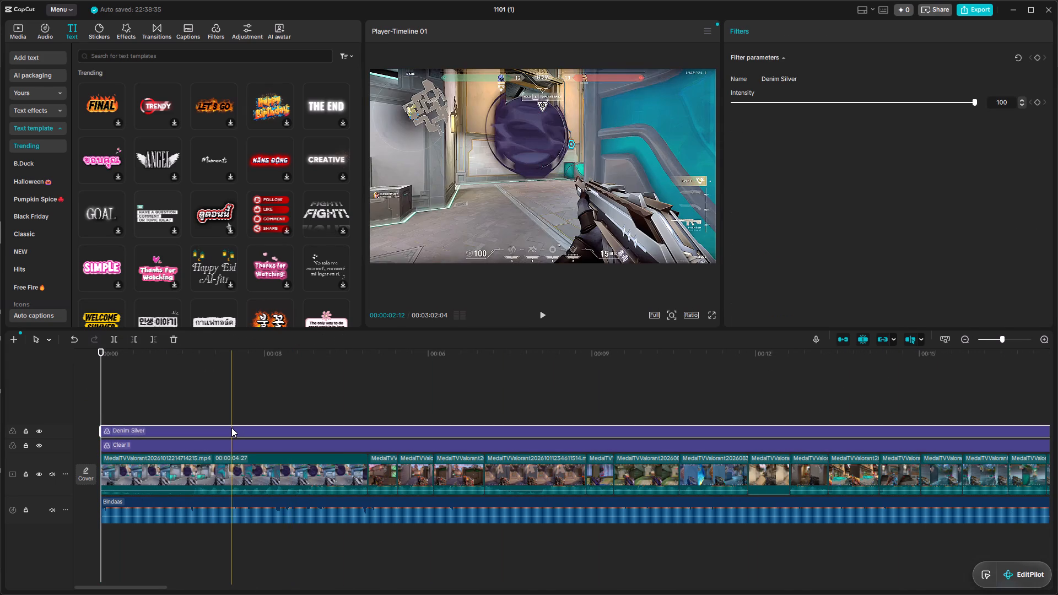
# Set the Denim Silver filter's intensity to 37.
pyautogui.rightClick(231, 428)
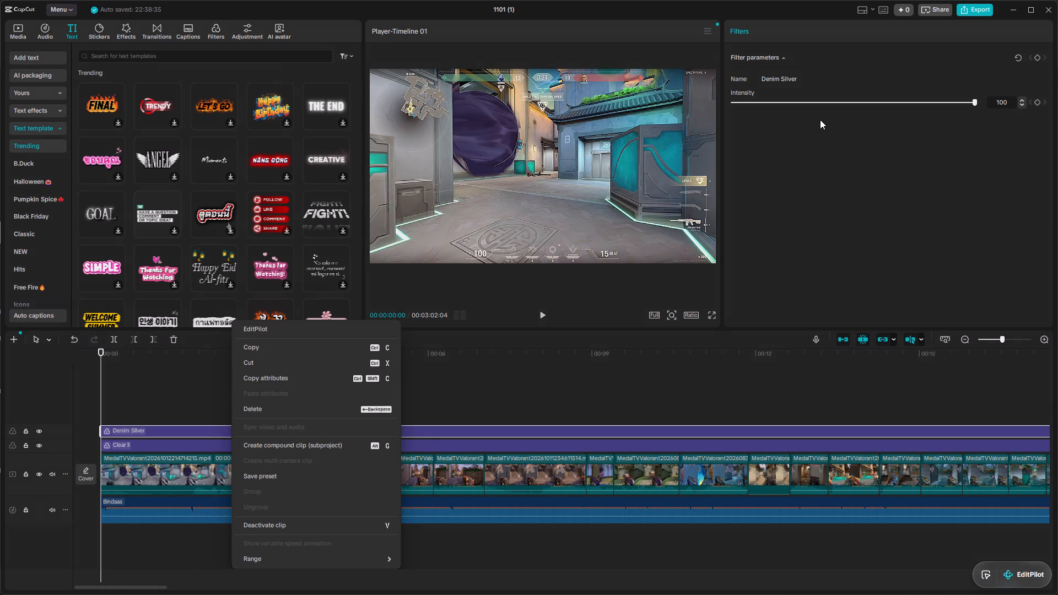
pyautogui.click(827, 107)
pyautogui.click(826, 103)
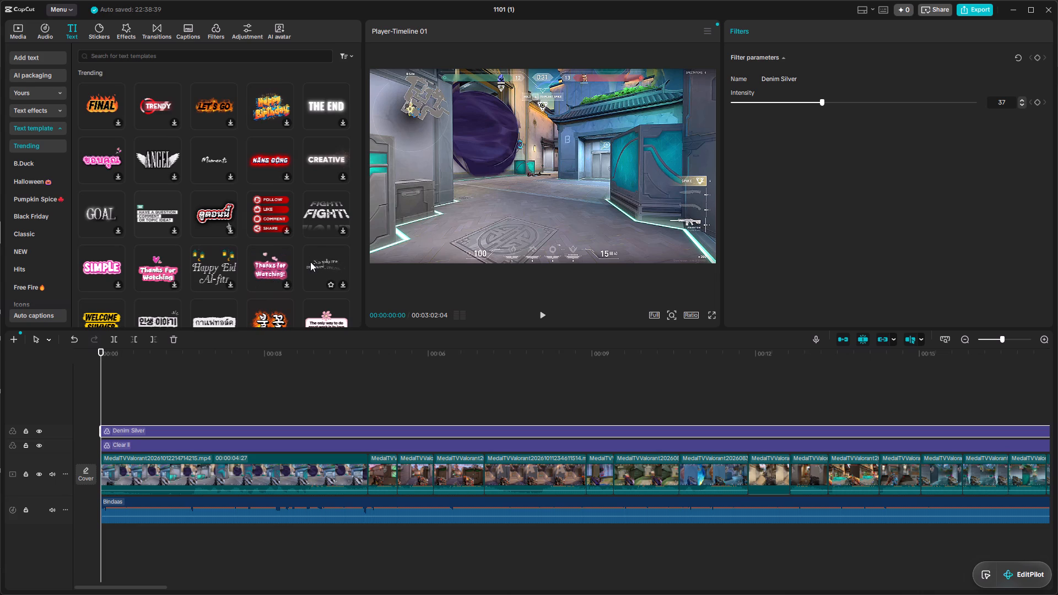
# Find the KEEP GOING text template among the trending ones and add it at the start of the timeline.
pyautogui.scroll(-1, 310, 262)
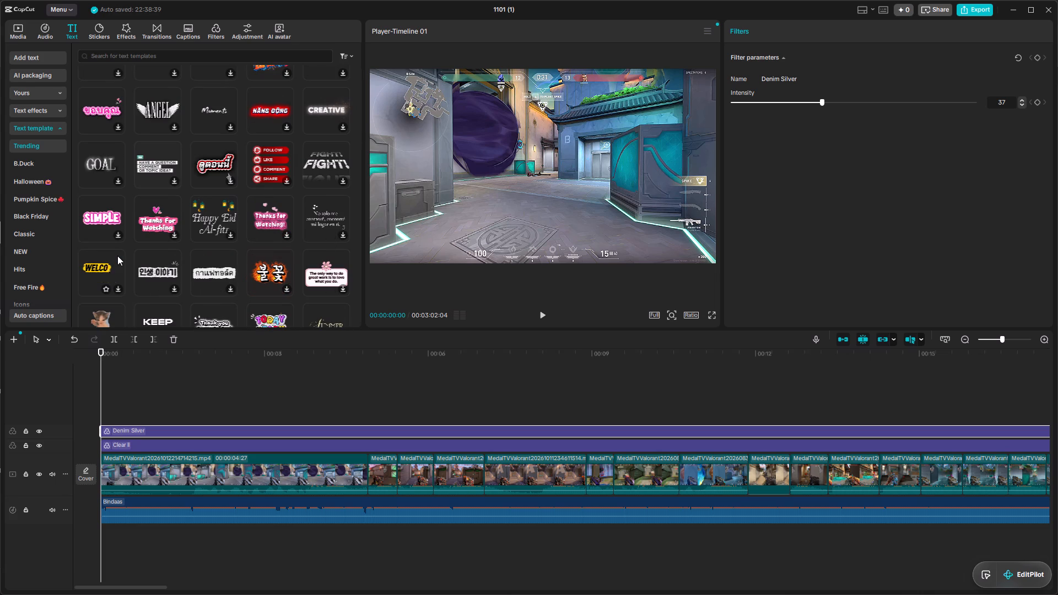
pyautogui.scroll(-2, 117, 256)
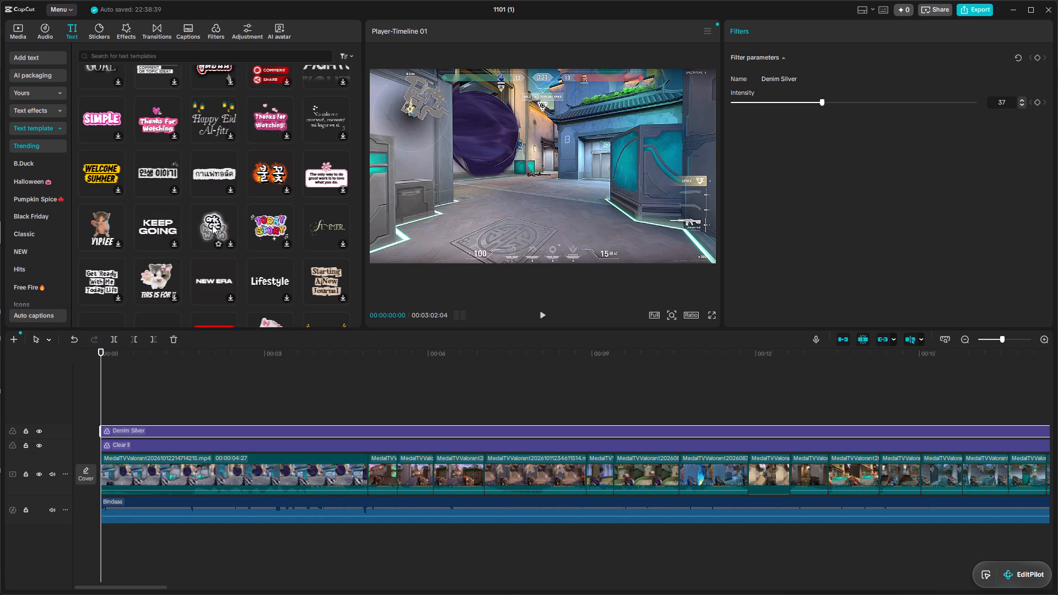
pyautogui.click(177, 242)
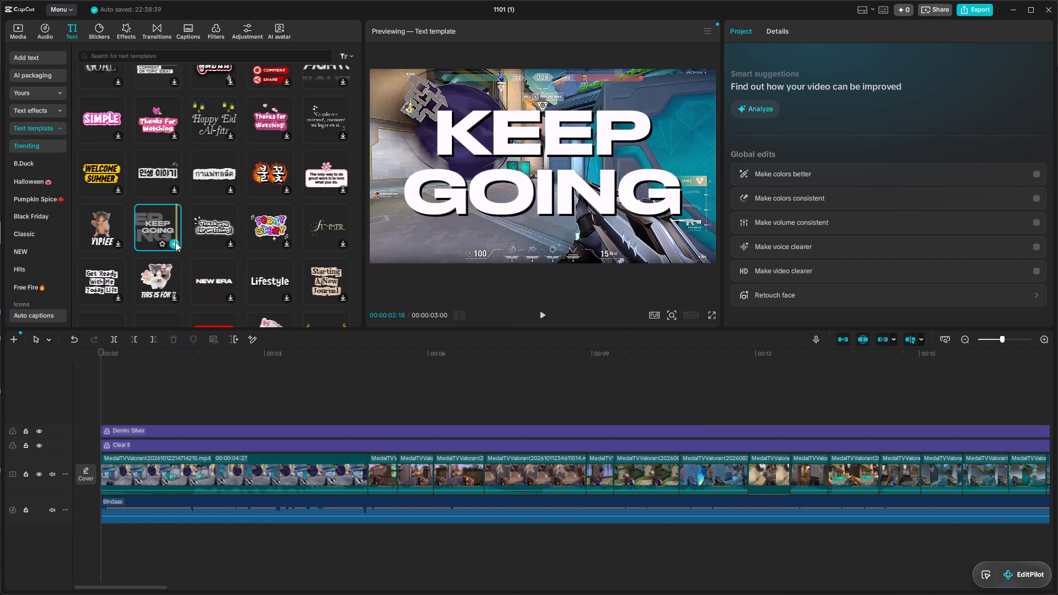
pyautogui.click(175, 241)
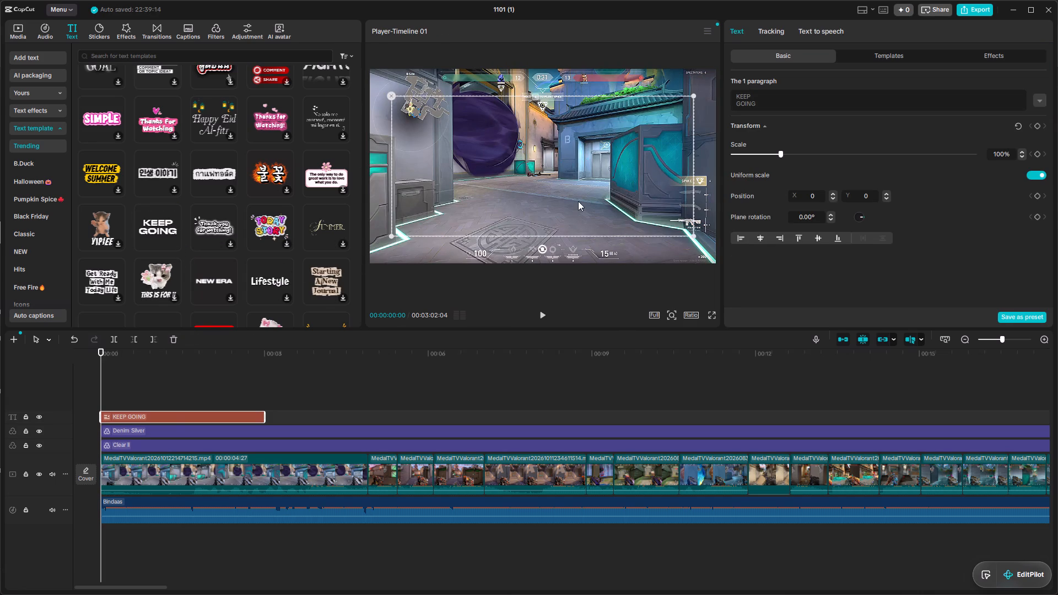
# Shrink the KEEP GOING title to about 24% and place it near X -1511, Y 453 in the frame, checking it in playback.
pyautogui.moveTo(102, 376); pyautogui.dragTo(112, 376)
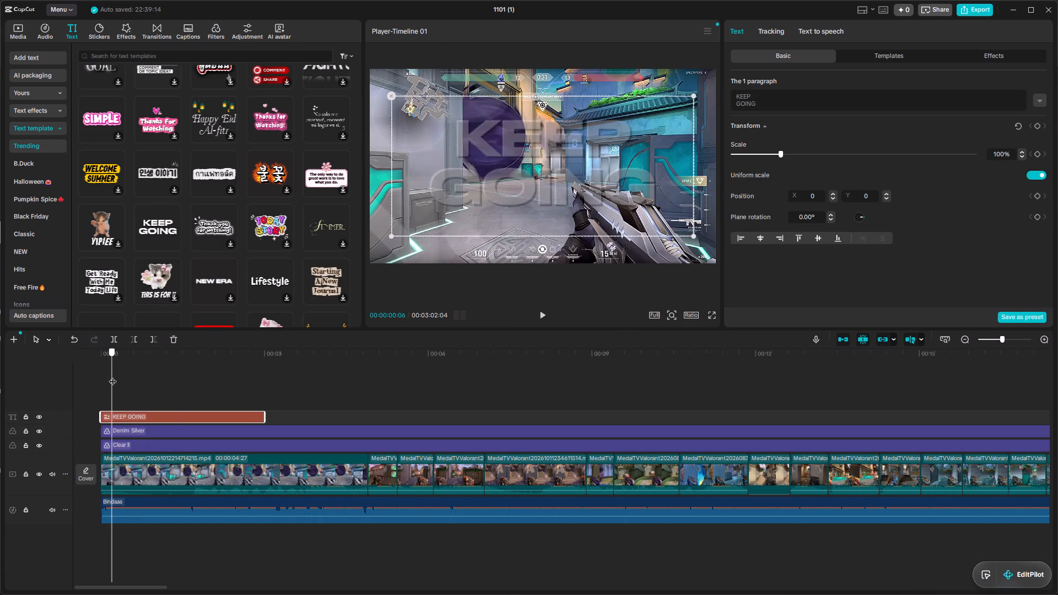
pyautogui.moveTo(112, 376); pyautogui.dragTo(126, 376)
pyautogui.moveTo(690, 234); pyautogui.dragTo(657, 220)
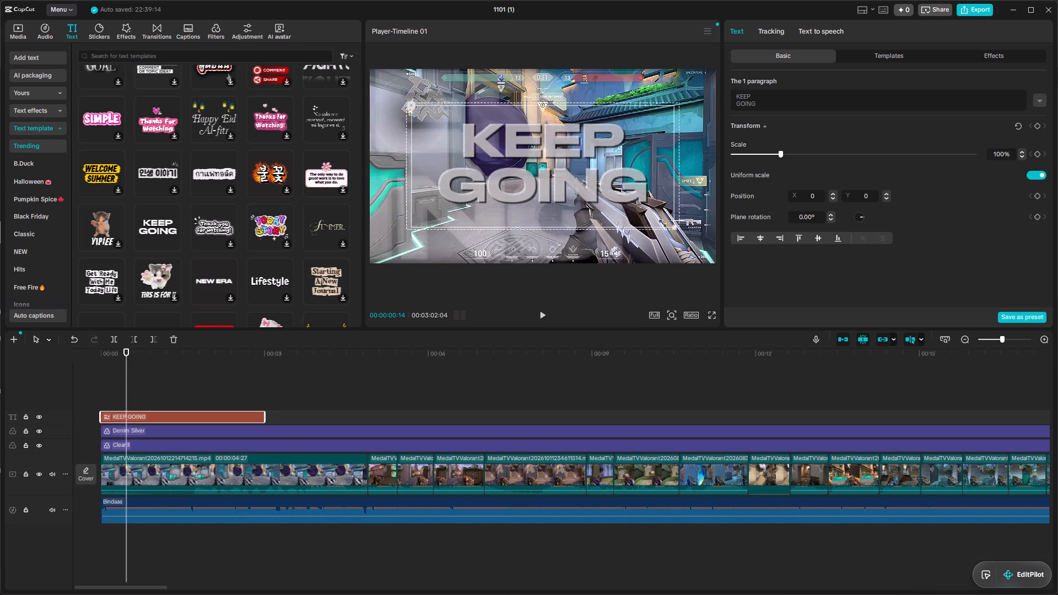
pyautogui.moveTo(657, 220); pyautogui.dragTo(503, 176)
pyautogui.moveTo(537, 170); pyautogui.dragTo(433, 148)
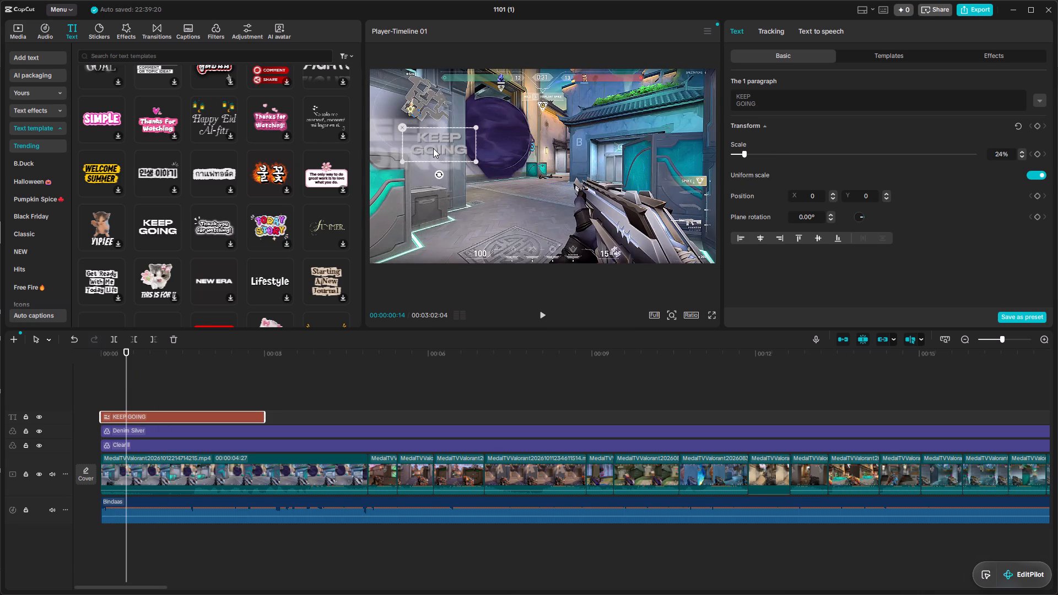
pyautogui.moveTo(433, 148); pyautogui.dragTo(403, 129)
pyautogui.moveTo(763, 103); pyautogui.dragTo(722, 87)
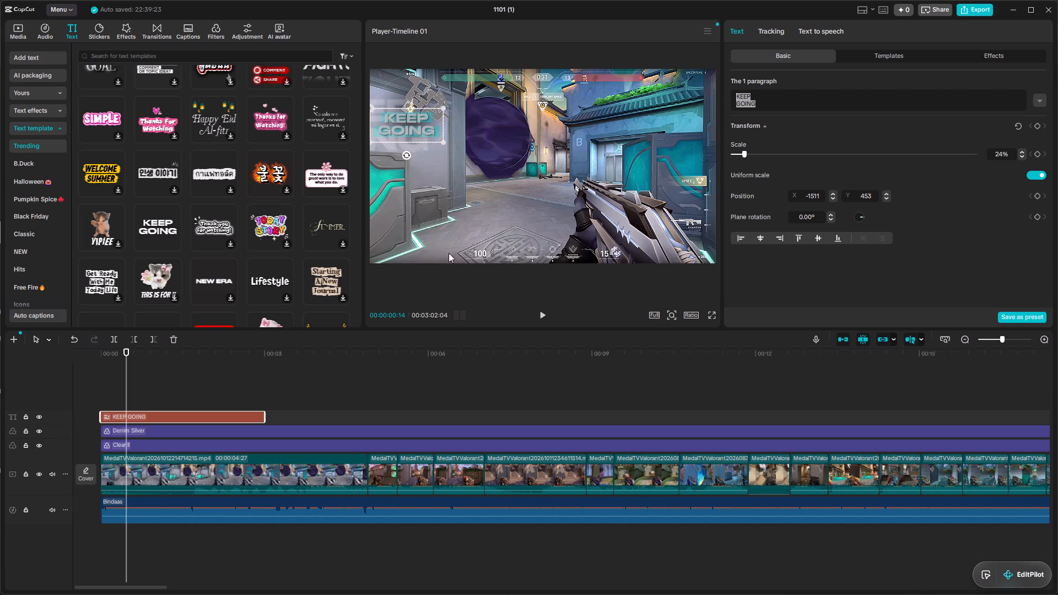
pyautogui.moveTo(124, 375); pyautogui.dragTo(86, 373)
pyautogui.press('space')
pyautogui.press('space')
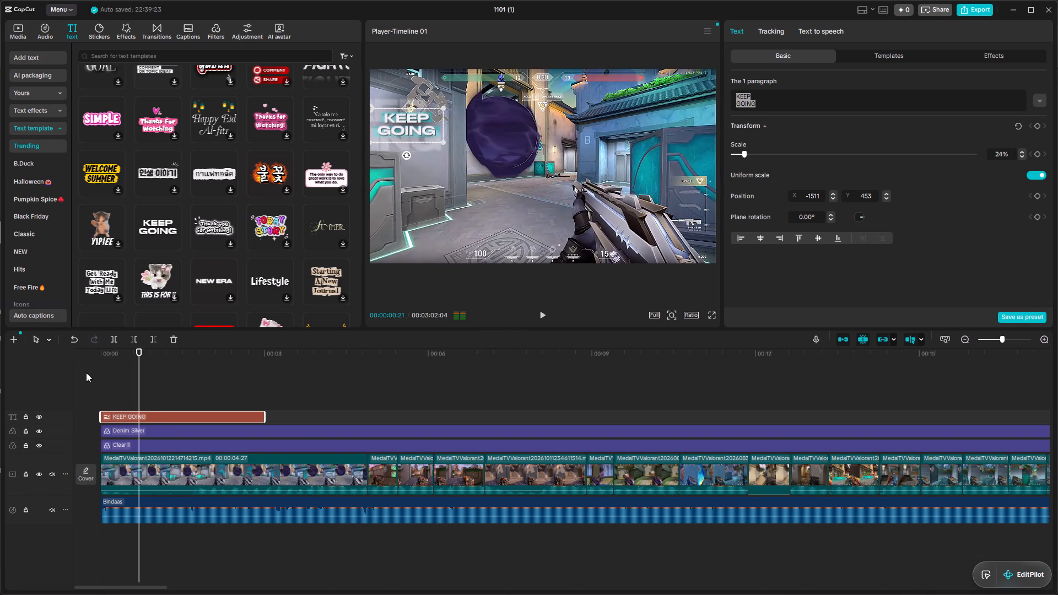
pyautogui.press('space')
pyautogui.press('space')
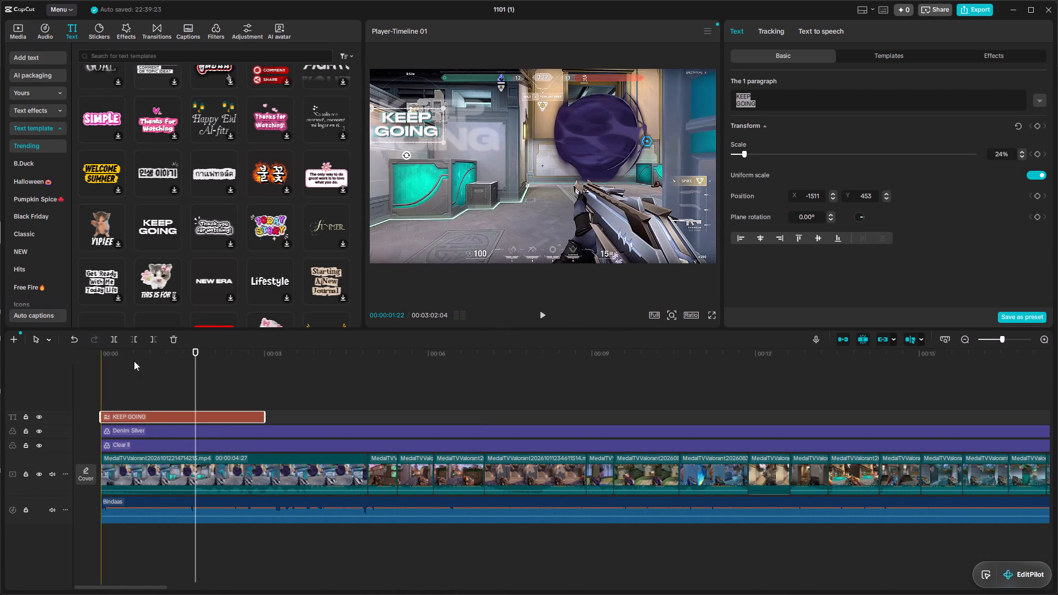
# Replace the title's text with THEDA on two lines, in capitals.
pyautogui.press('t')
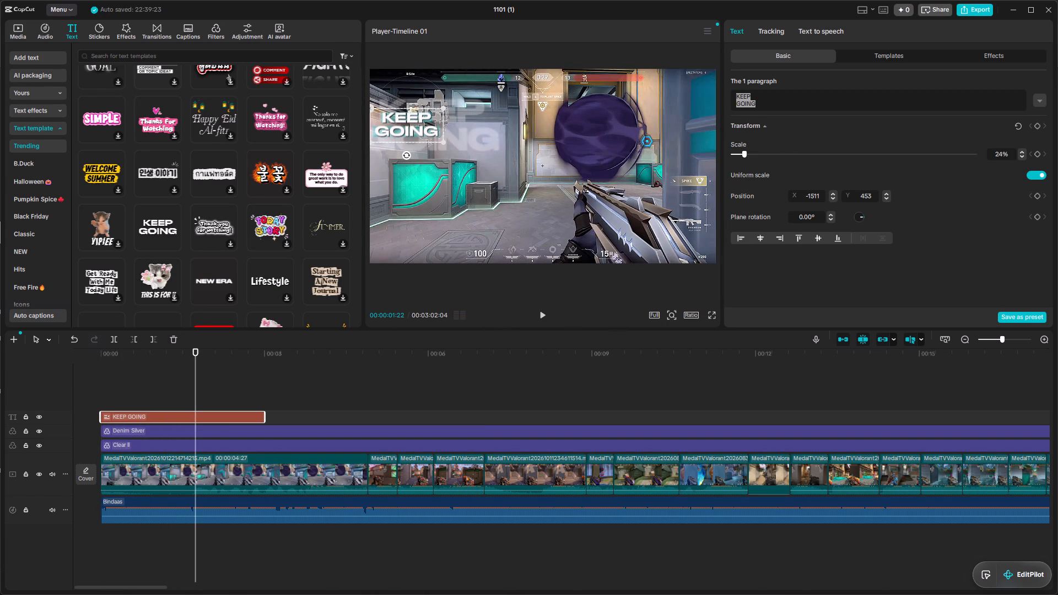
pyautogui.doubleClick(782, 99)
pyautogui.moveTo(782, 99); pyautogui.dragTo(744, 98)
pyautogui.moveTo(773, 101); pyautogui.dragTo(718, 88)
pyautogui.write('theda')
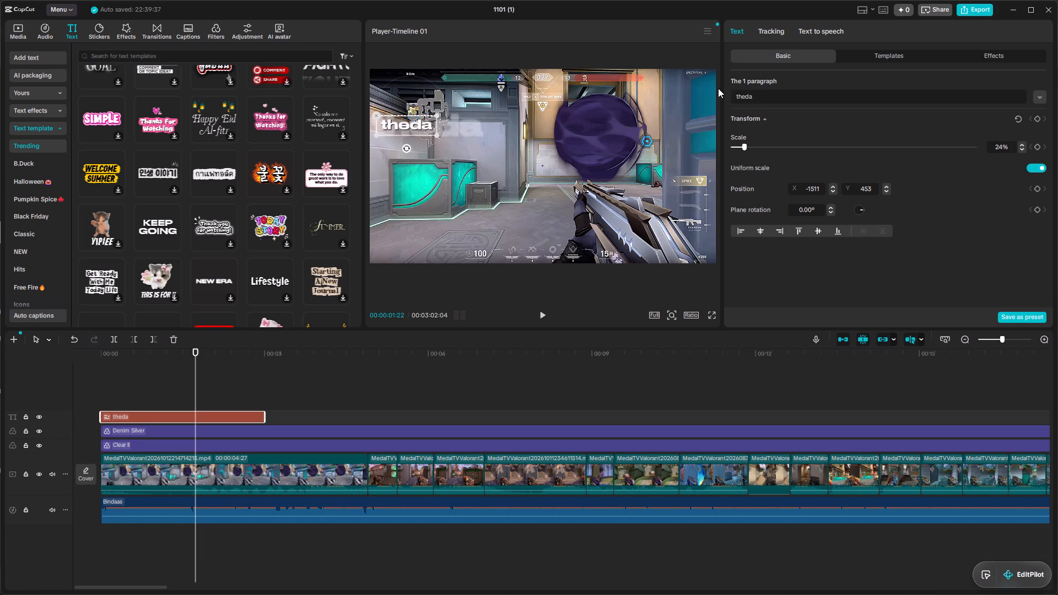
pyautogui.press('BackSpace')
pyautogui.press('BackSpace')
pyautogui.press('BackSpace')
pyautogui.press('BackSpace')
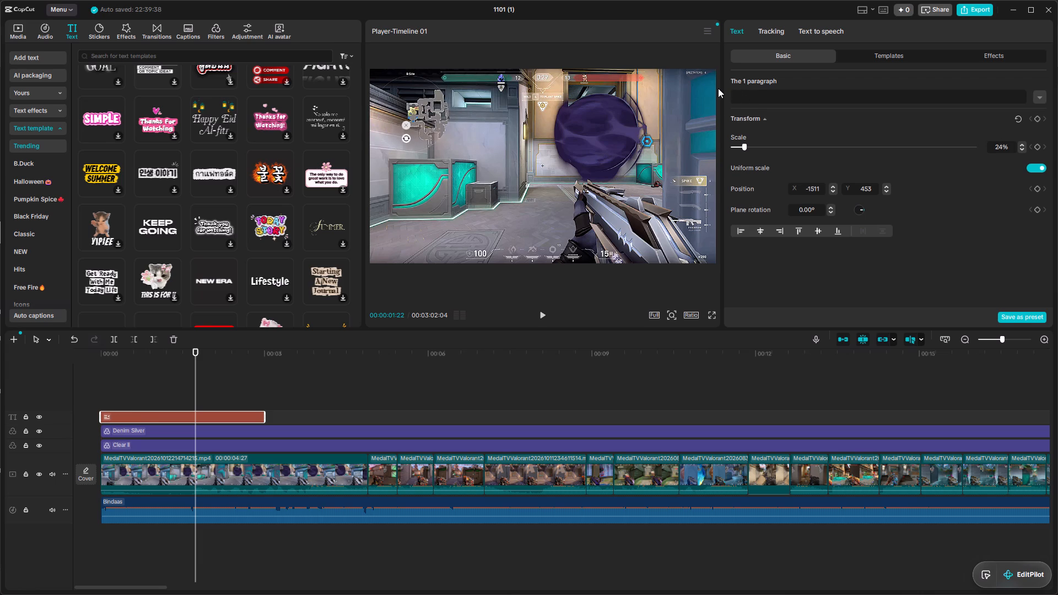
pyautogui.write('THEDA')
pyautogui.press('space')
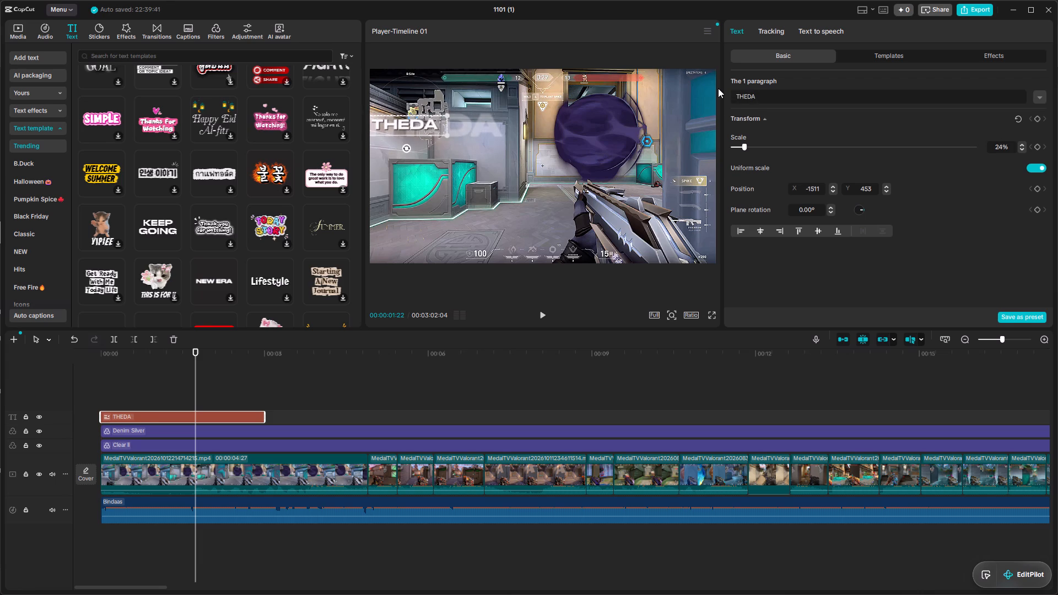
pyautogui.press('Return')
pyautogui.write('THEA')
pyautogui.press('BackSpace')
pyautogui.write('DA')
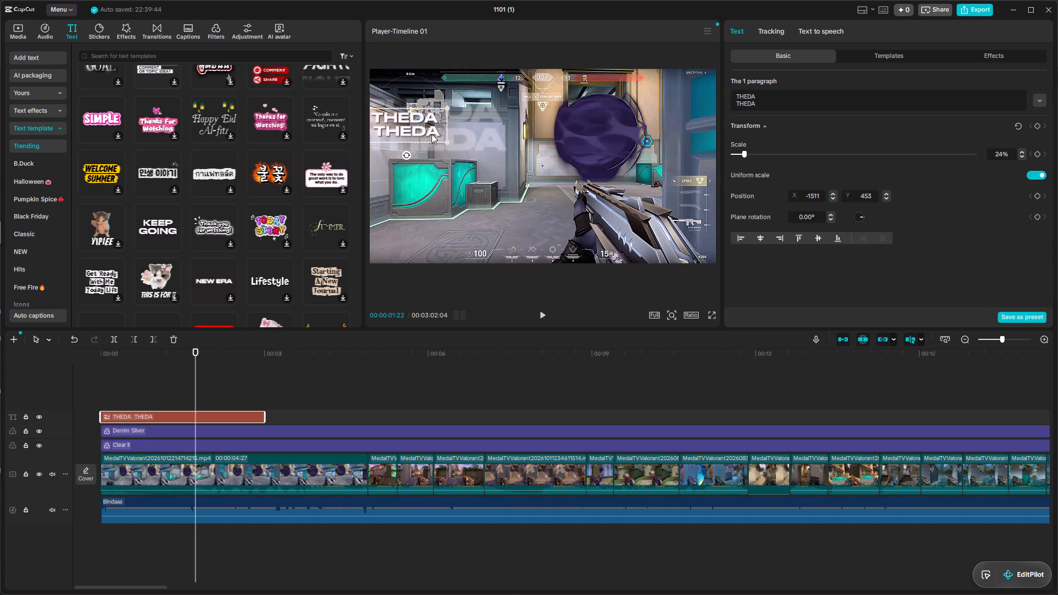
# Add a transform keyframe to the THEDA title at about 00:00:00:13 with its position near X -1389, Y 379.
pyautogui.moveTo(428, 129); pyautogui.dragTo(473, 138)
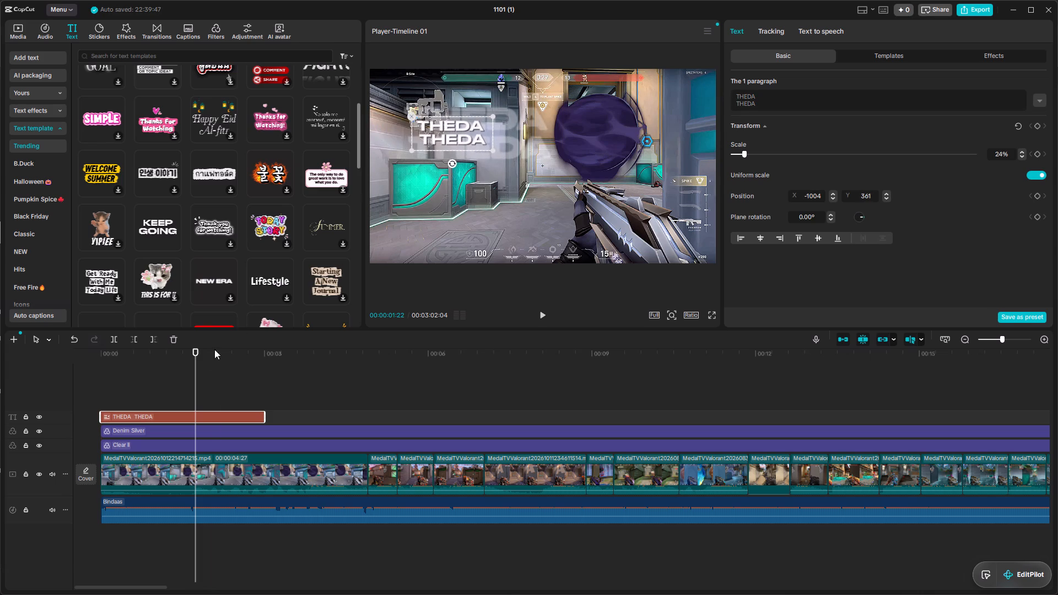
pyautogui.moveTo(191, 370); pyautogui.dragTo(181, 372)
pyautogui.moveTo(195, 368); pyautogui.dragTo(125, 371)
pyautogui.click(134, 416)
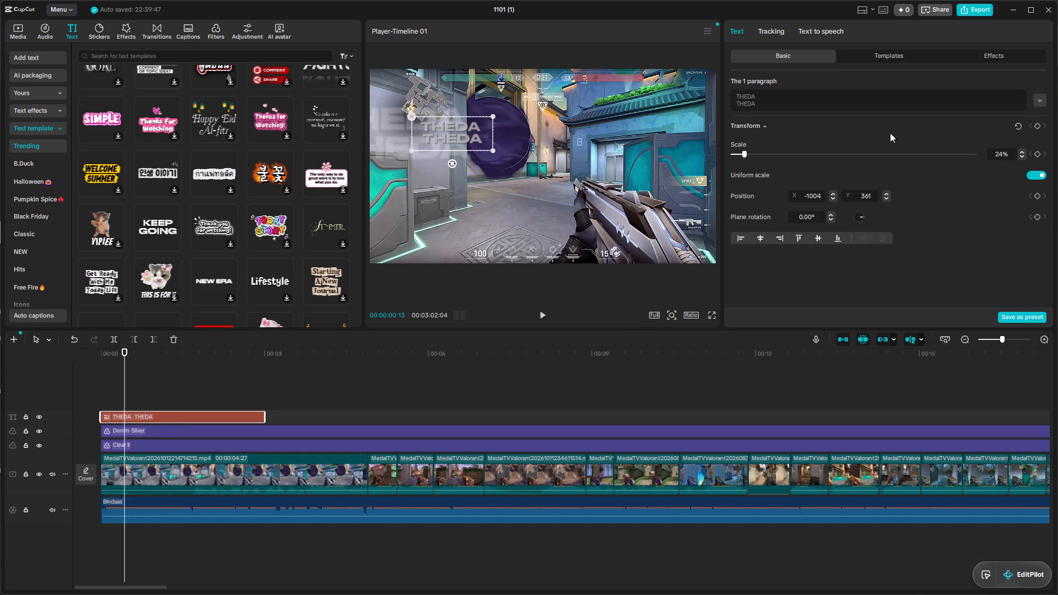
pyautogui.click(1038, 124)
pyautogui.moveTo(454, 138); pyautogui.dragTo(433, 137)
pyautogui.moveTo(433, 137); pyautogui.dragTo(419, 136)
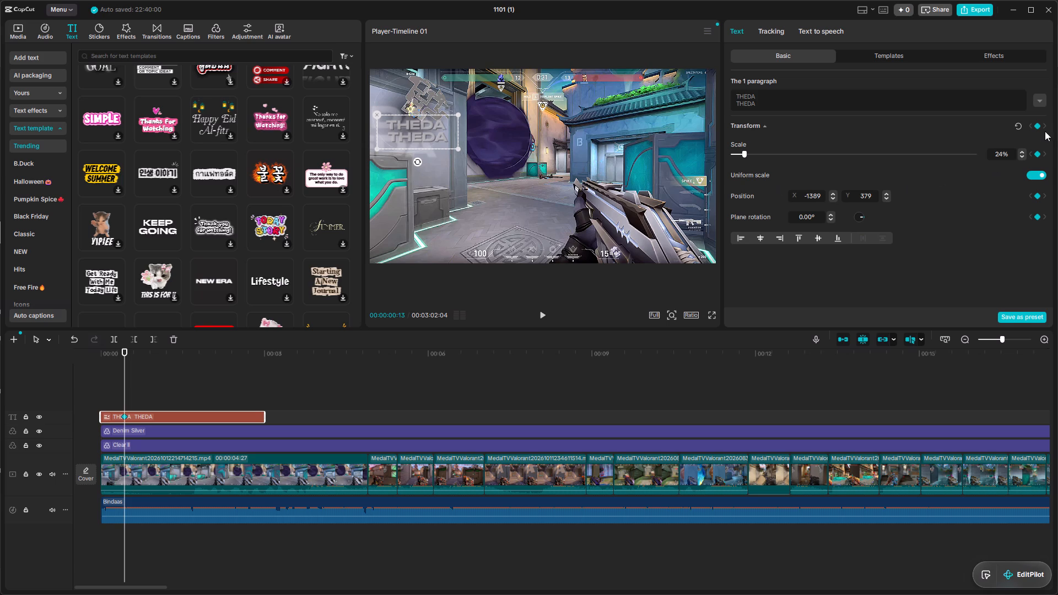
pyautogui.click(1038, 127)
pyautogui.click(1038, 127)
pyautogui.click(1038, 127)
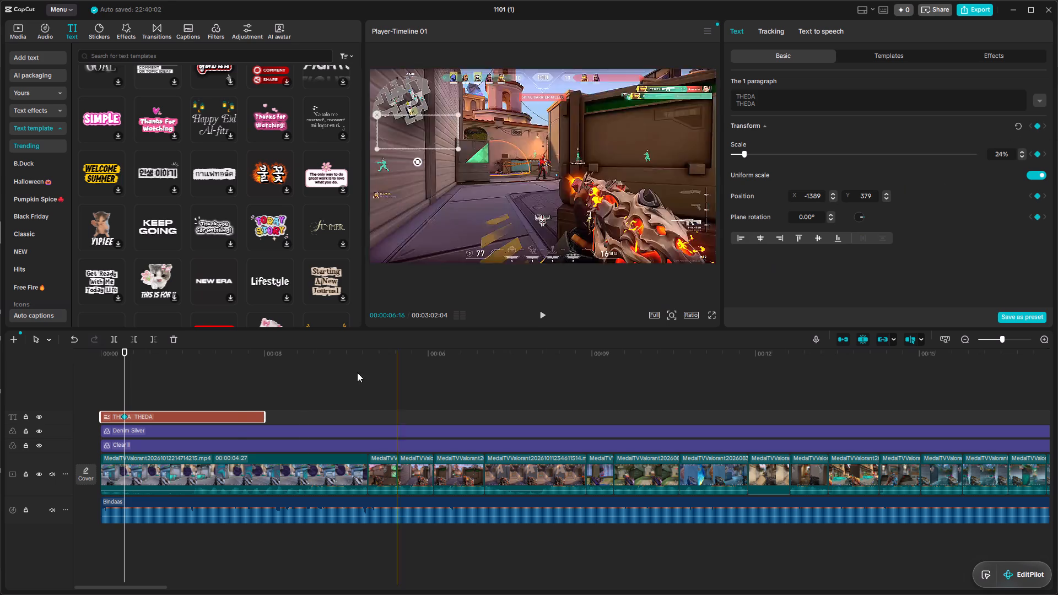
# Add a second title keyframe at about 00:00:01:01, positioned near X -973, Y 361, and play back the movement.
pyautogui.moveTo(127, 375); pyautogui.dragTo(160, 378)
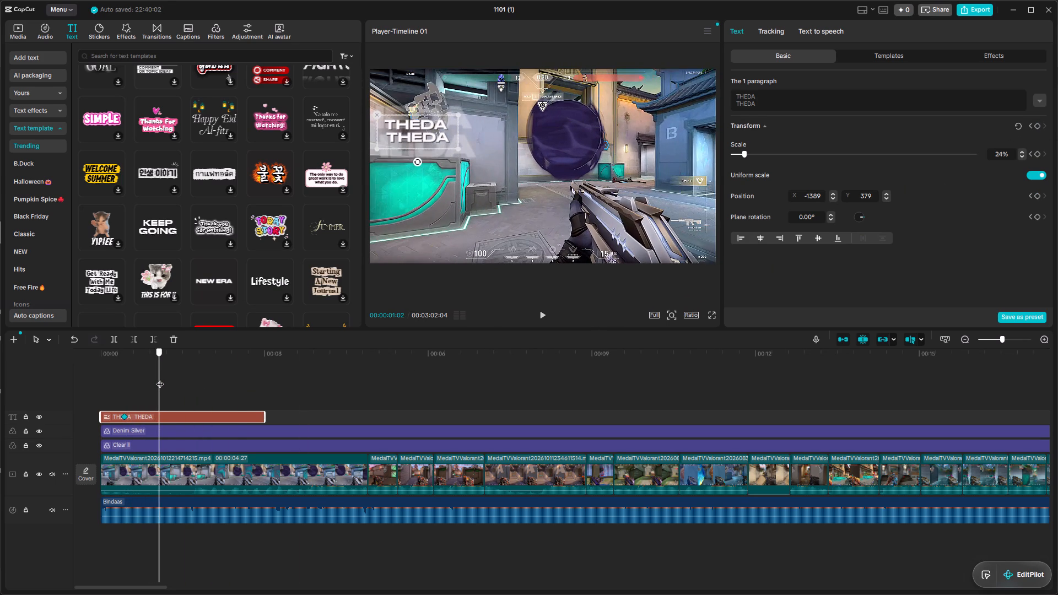
pyautogui.moveTo(160, 378); pyautogui.dragTo(153, 381)
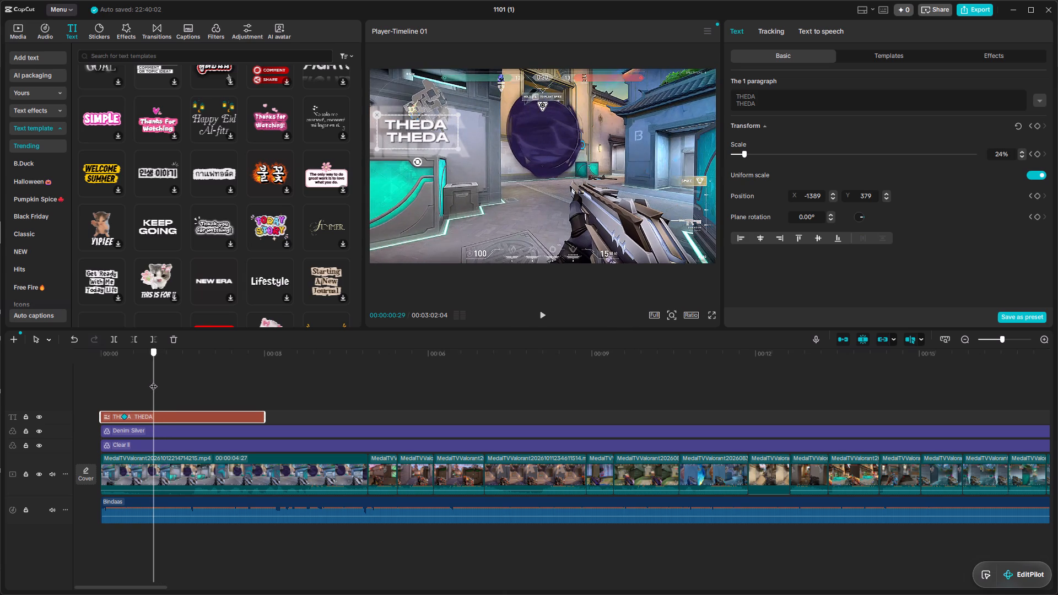
pyautogui.moveTo(153, 381); pyautogui.dragTo(157, 381)
pyautogui.moveTo(419, 133); pyautogui.dragTo(442, 136)
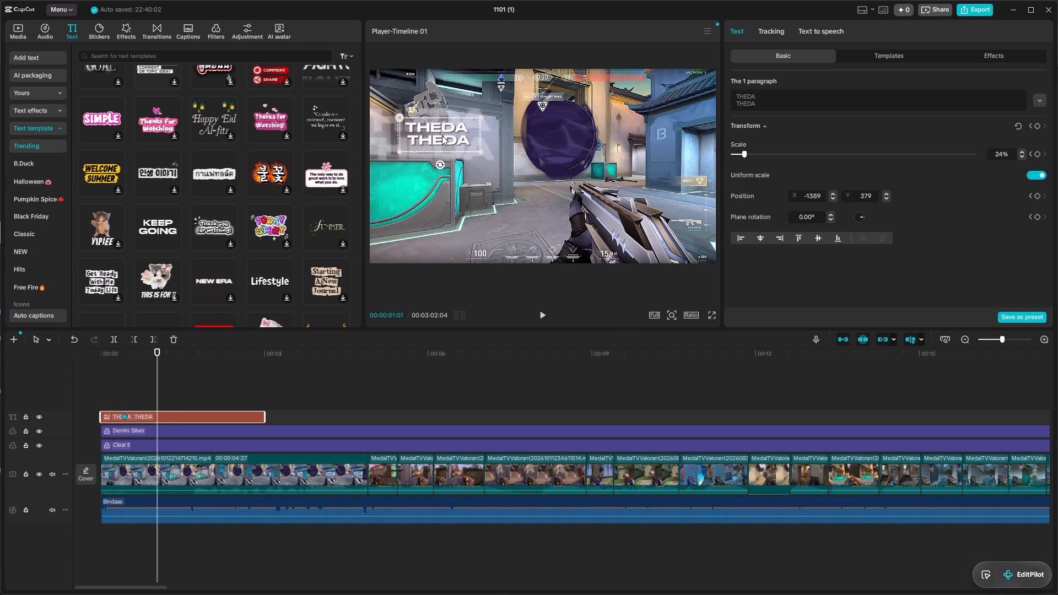
pyautogui.moveTo(442, 136); pyautogui.dragTo(456, 134)
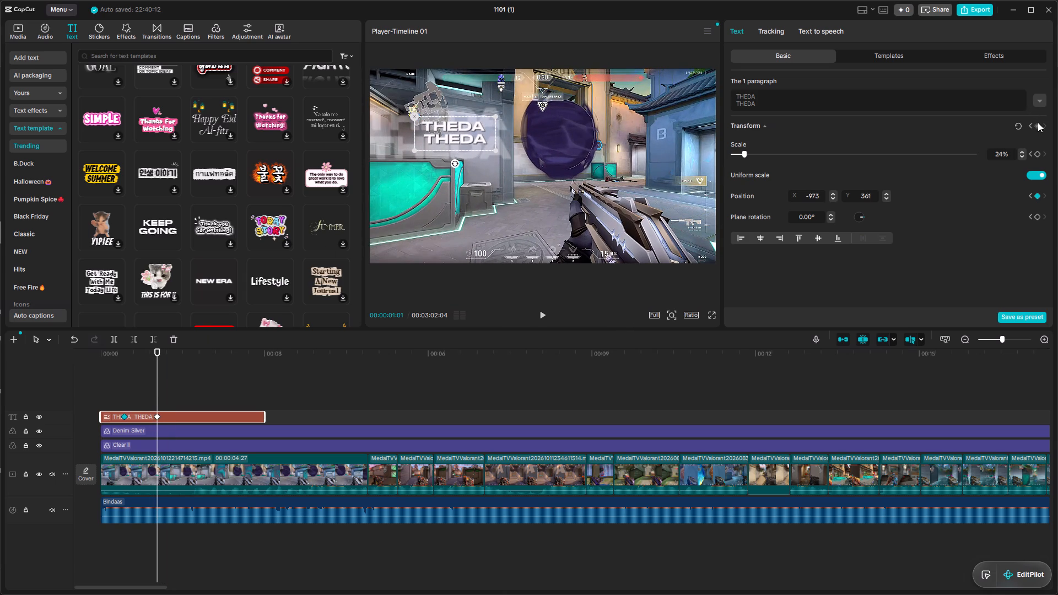
pyautogui.click(1038, 122)
pyautogui.moveTo(157, 356); pyautogui.dragTo(159, 357)
pyautogui.moveTo(159, 357); pyautogui.dragTo(147, 360)
pyautogui.press('space')
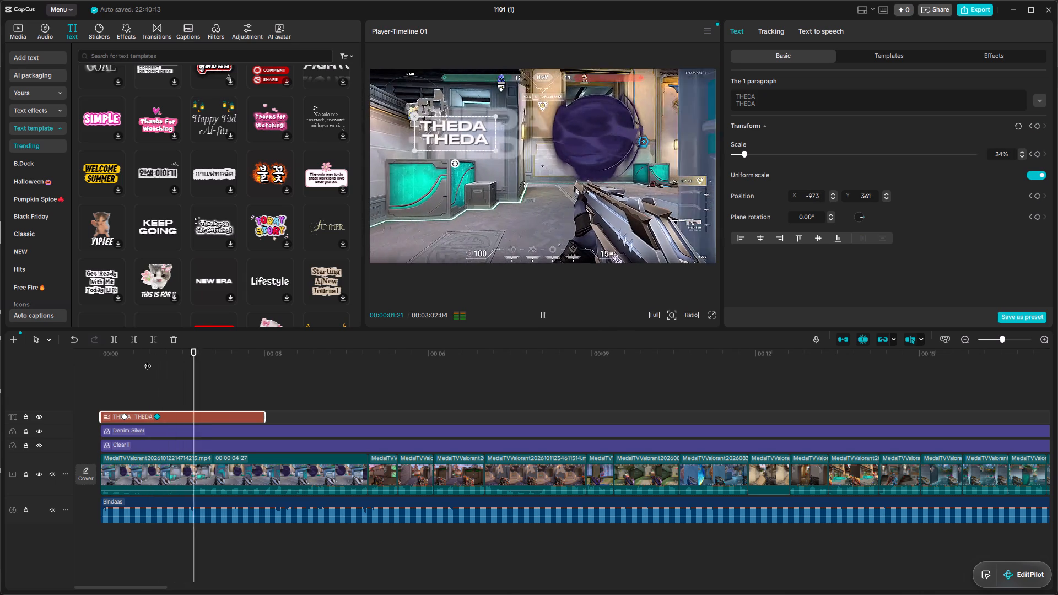
pyautogui.press('space')
pyautogui.press('space')
pyautogui.press('space')
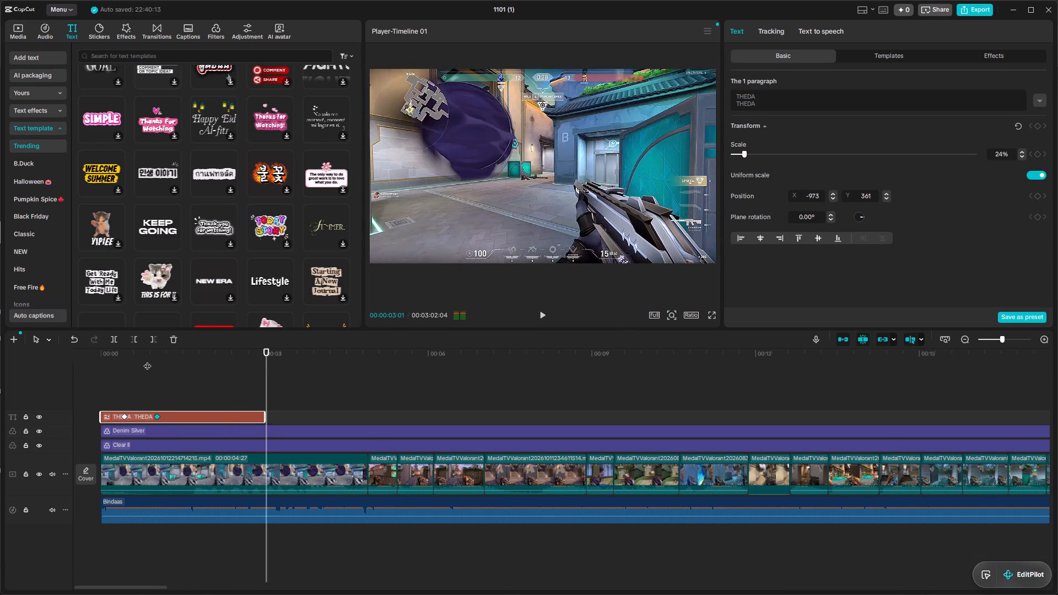
# Trim the end of the THEDA title clip back to about 00:00:02:15.
pyautogui.moveTo(262, 385); pyautogui.dragTo(197, 386)
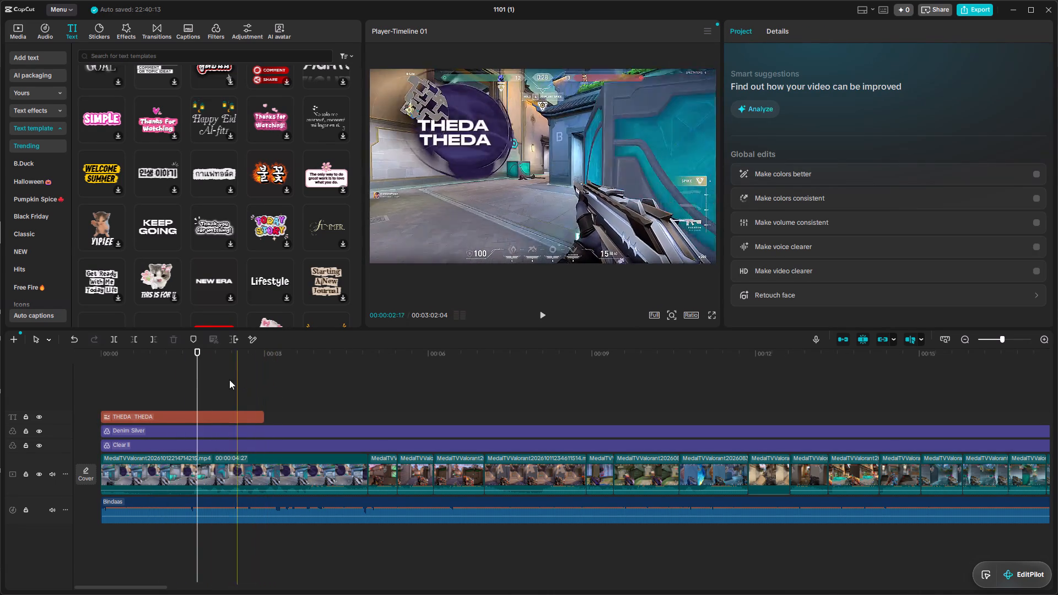
pyautogui.press('space')
pyautogui.press('space')
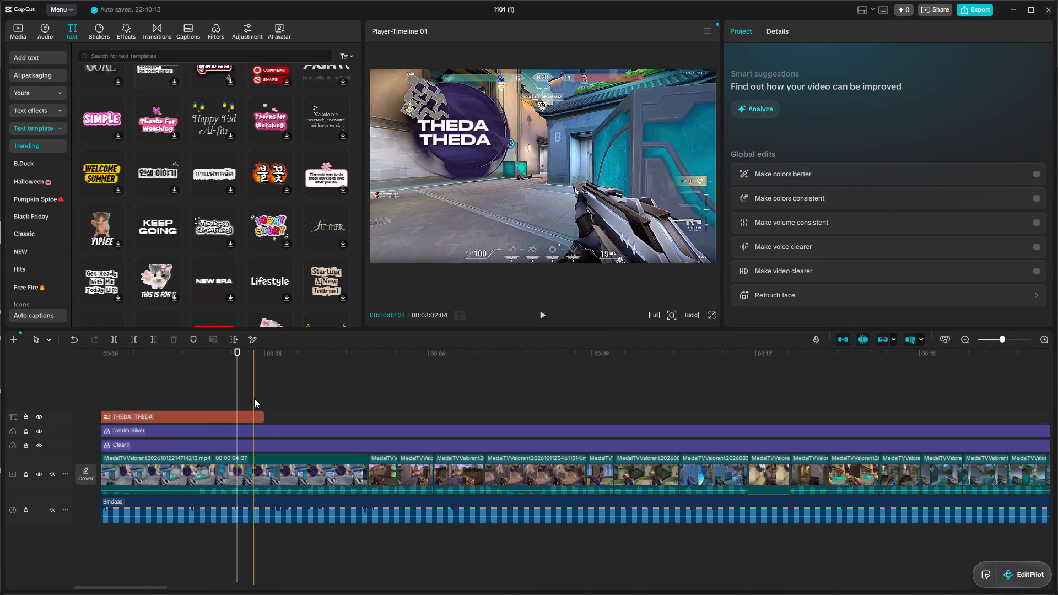
pyautogui.click(255, 414)
pyautogui.moveTo(263, 415); pyautogui.dragTo(237, 416)
pyautogui.moveTo(236, 392); pyautogui.dragTo(235, 392)
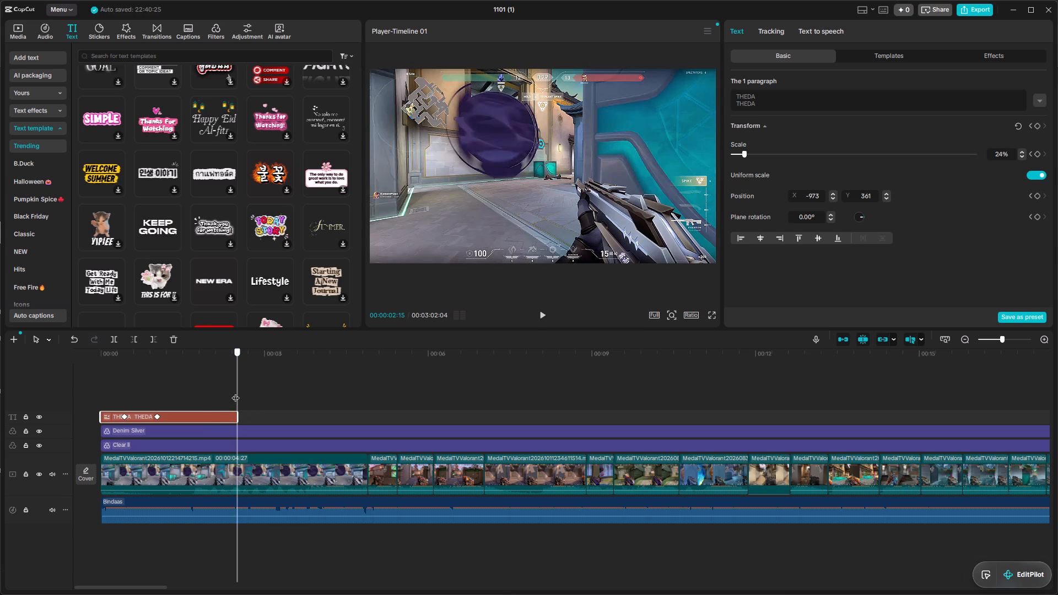
# Add a third title keyframe at about 00:00:02:01 with position near X -772, Y 330 and scale about 25%, and replay it from the start.
pyautogui.moveTo(235, 392); pyautogui.dragTo(212, 393)
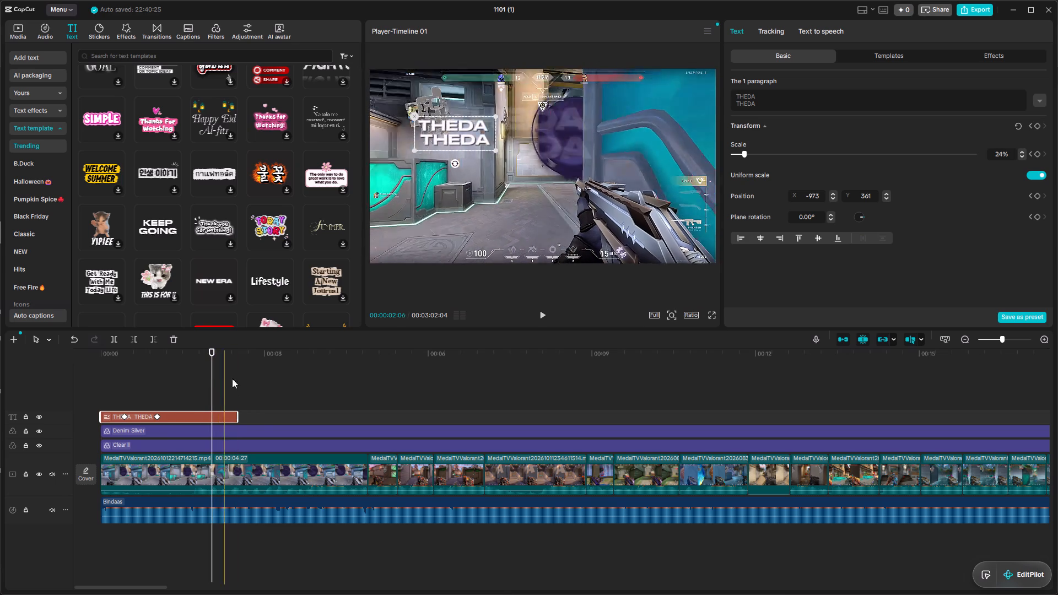
pyautogui.click(1038, 125)
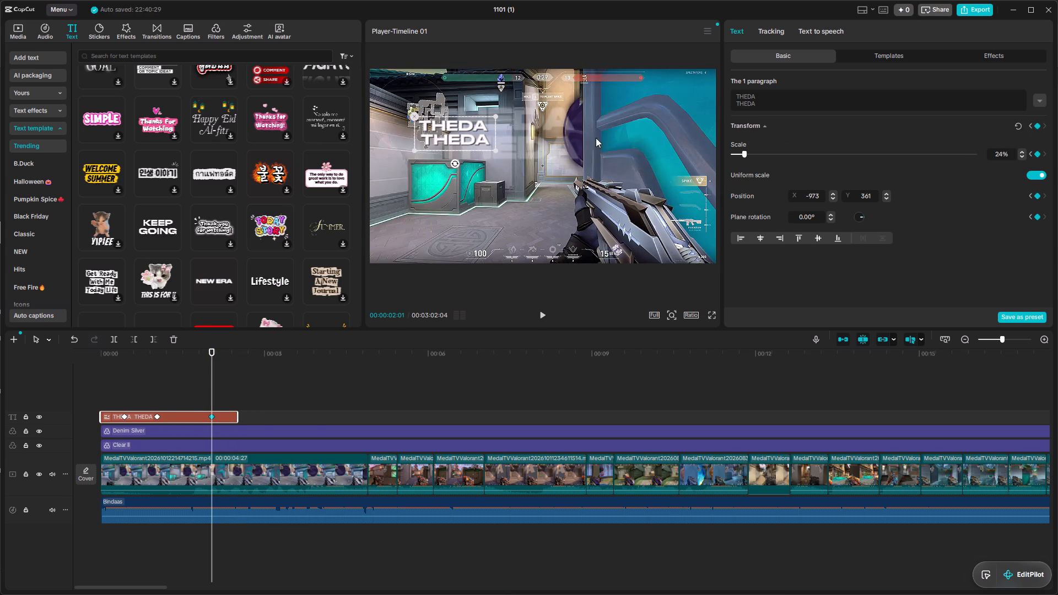
pyautogui.moveTo(468, 139); pyautogui.dragTo(486, 142)
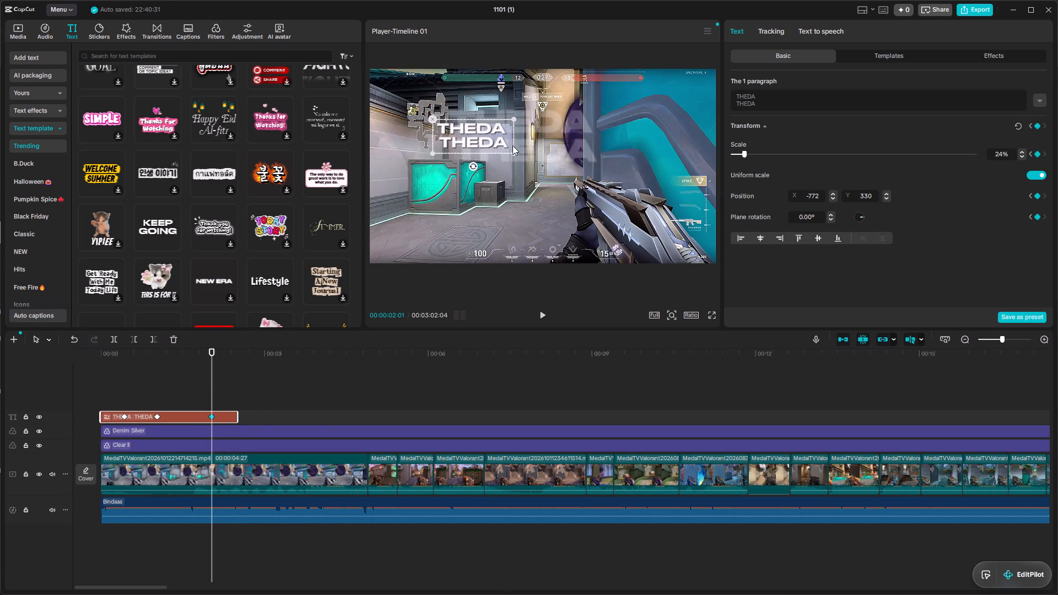
pyautogui.click(514, 151)
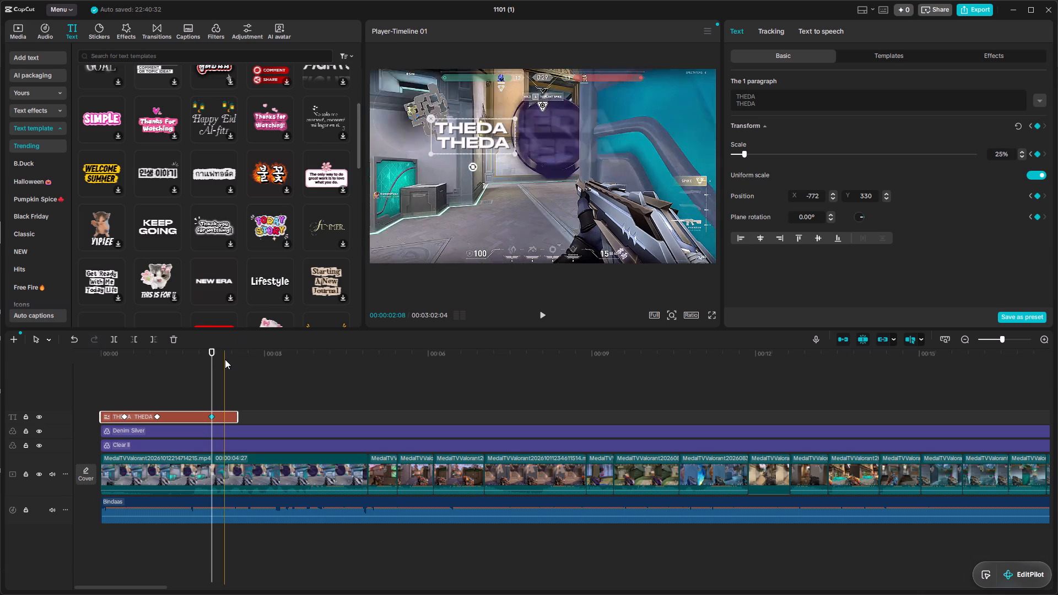
pyautogui.moveTo(214, 364); pyautogui.dragTo(99, 374)
pyautogui.press('space')
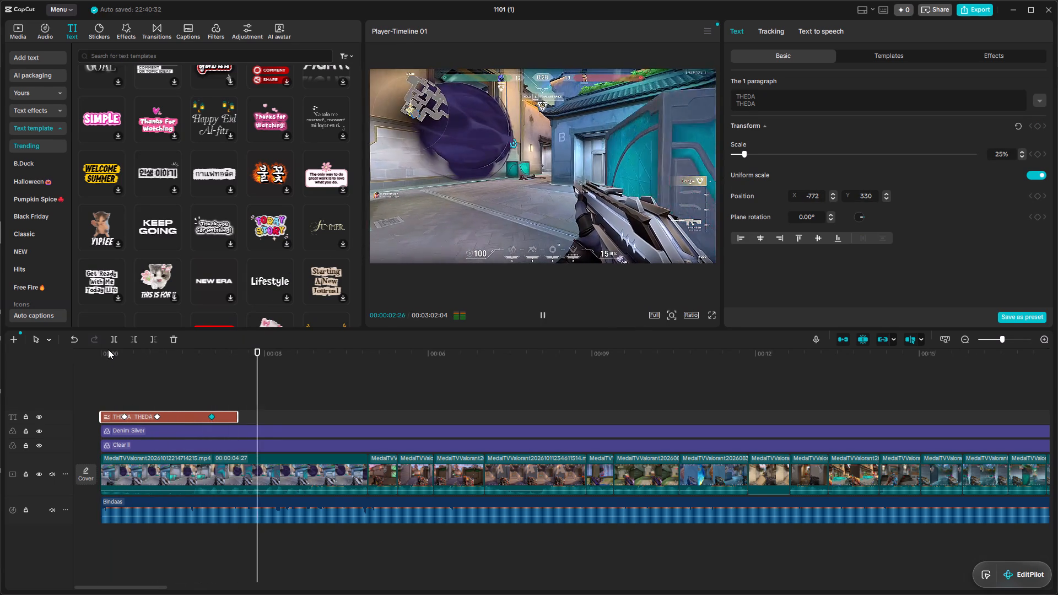
# Stop playback and place the playhead at the end of the THEDA title clip, at 00:00:02:15.
pyautogui.press('space')
pyautogui.moveTo(307, 374); pyautogui.dragTo(305, 375)
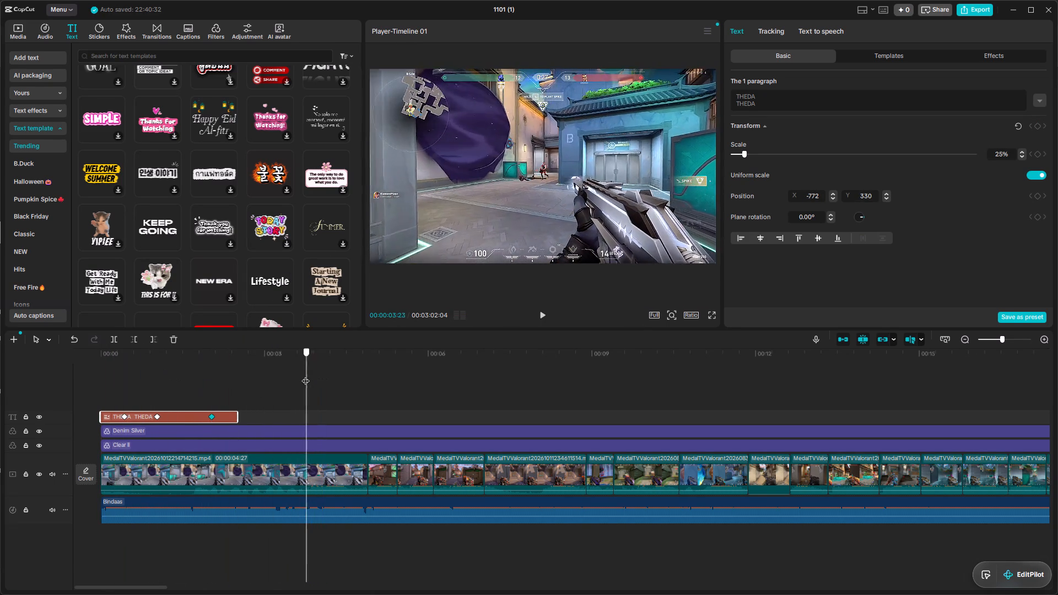
pyautogui.moveTo(305, 375); pyautogui.dragTo(235, 384)
# Browse the trending text templates for a second title and download the curved white one with the long row of E's.
pyautogui.scroll(-1, 222, 250)
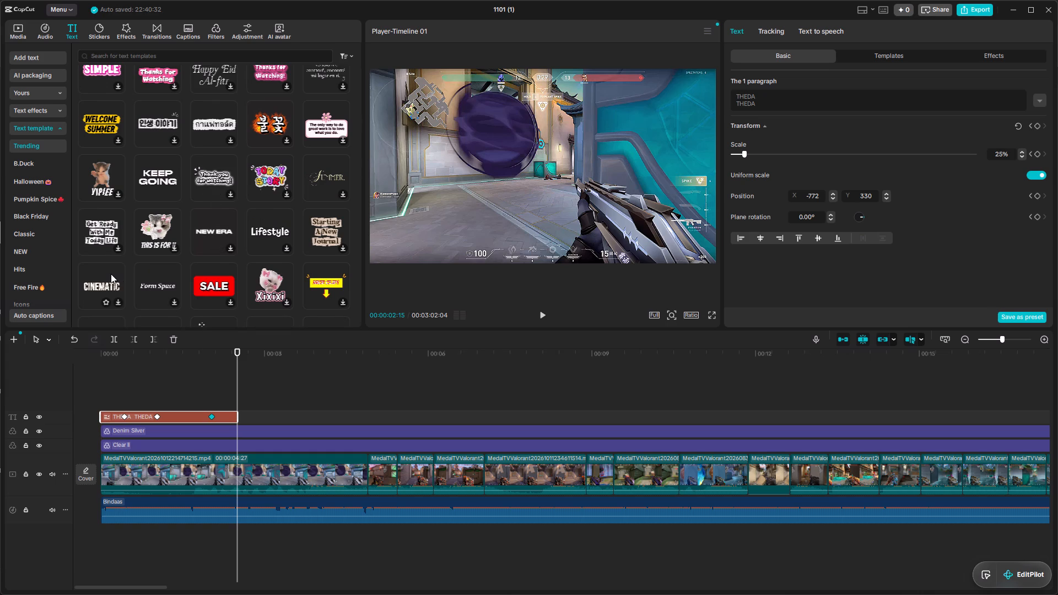
pyautogui.scroll(-1, 163, 273)
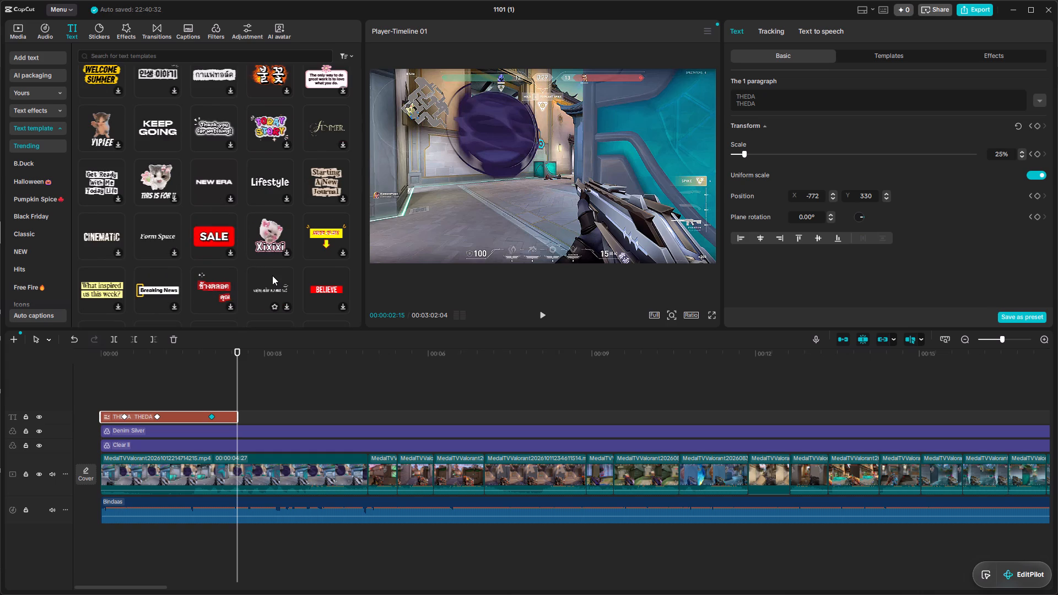
pyautogui.scroll(-2, 315, 282)
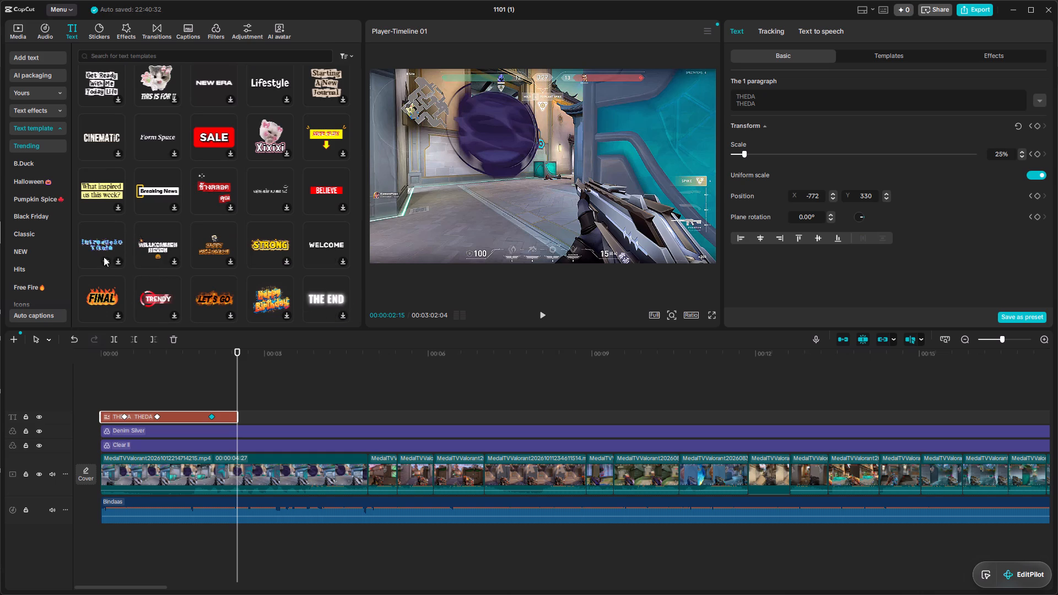
pyautogui.scroll(-2, 223, 293)
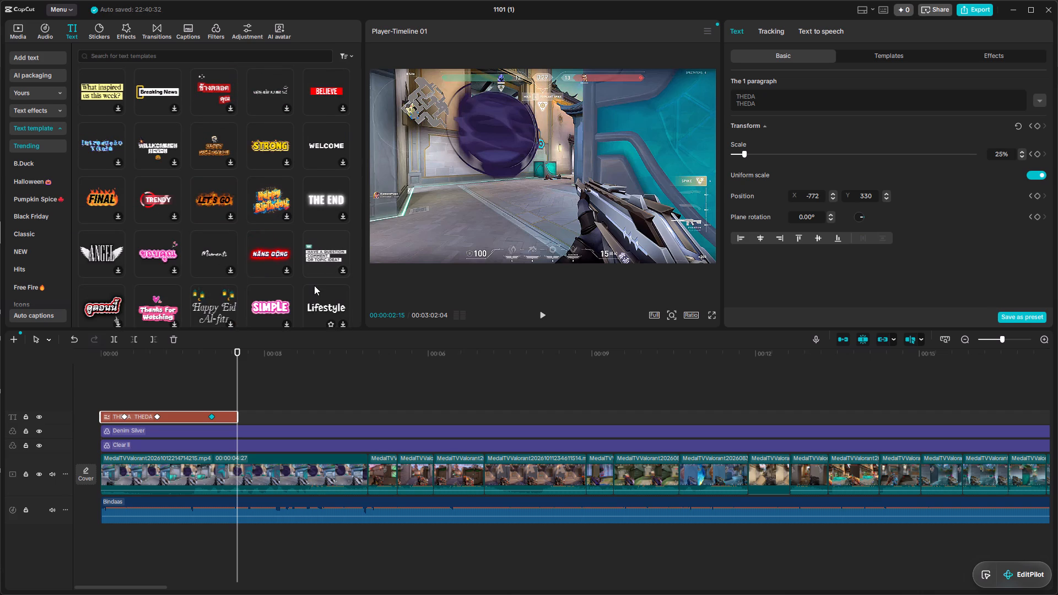
pyautogui.scroll(-1, 275, 297)
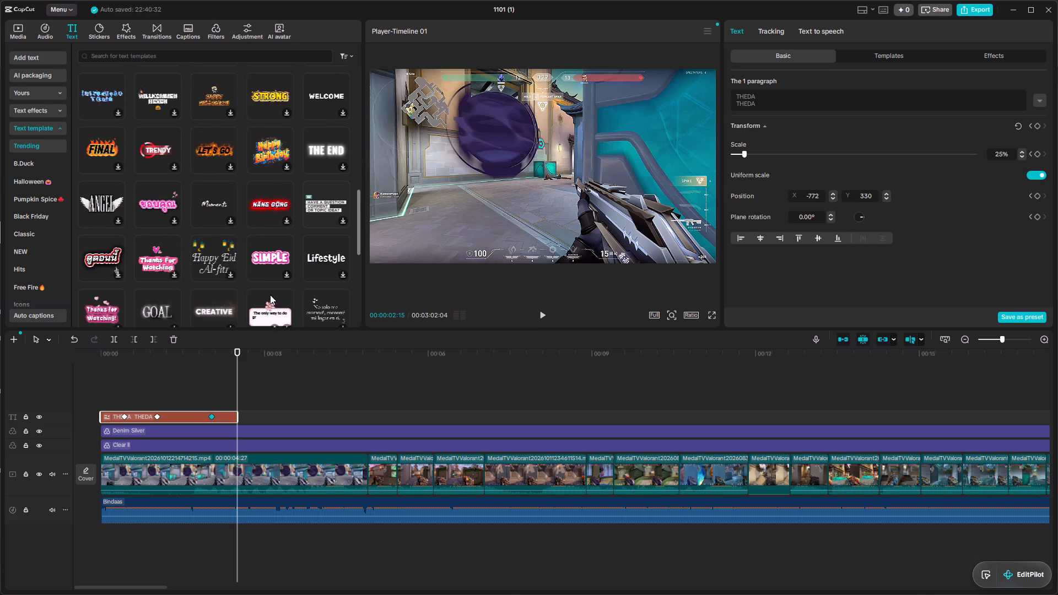
pyautogui.scroll(-1, 266, 295)
pyautogui.scroll(-3, 146, 256)
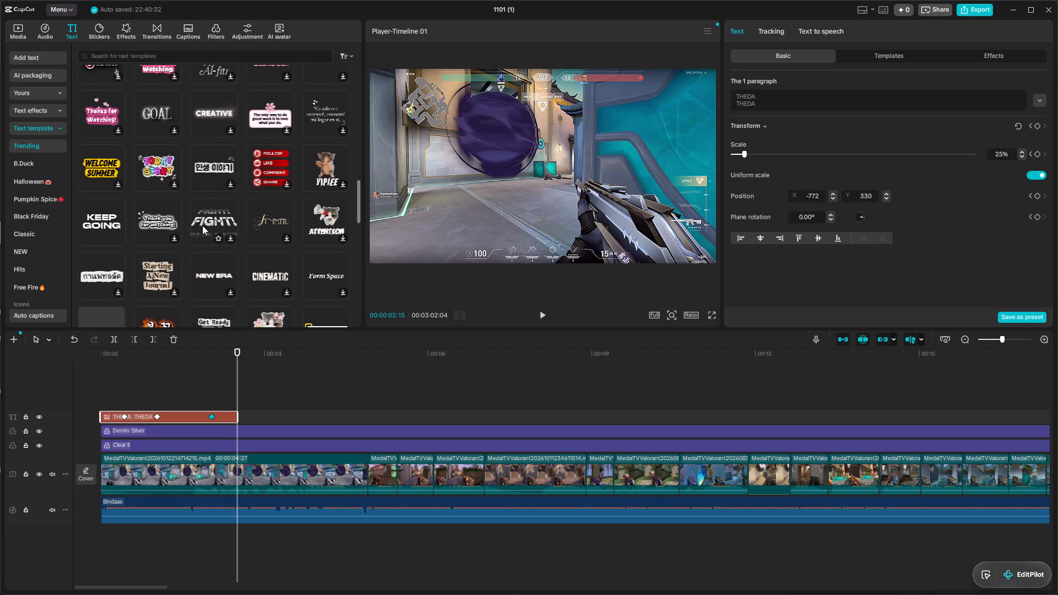
pyautogui.scroll(-2, 203, 224)
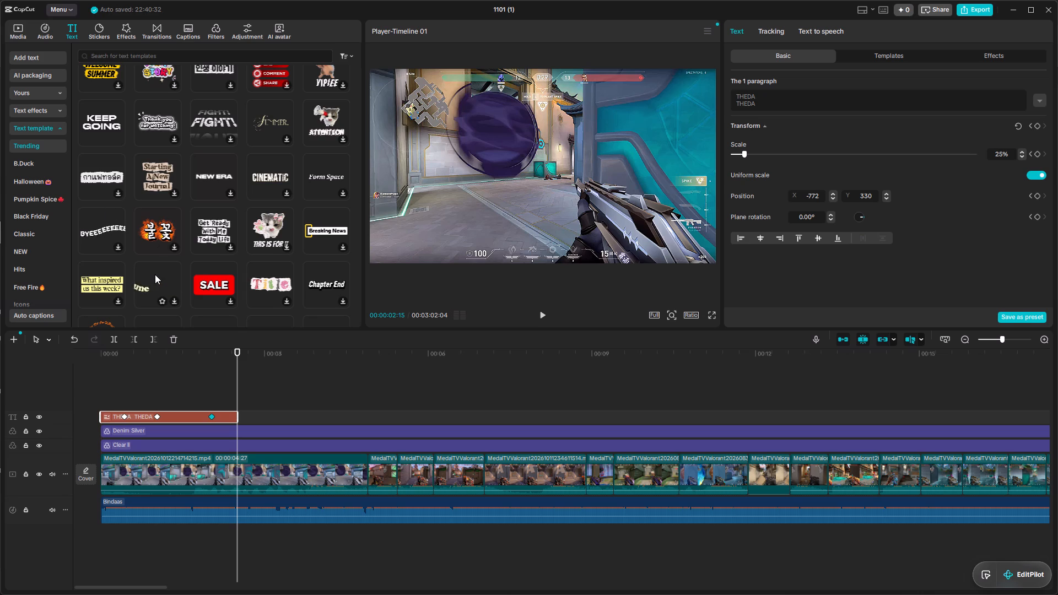
pyautogui.scroll(-1, 125, 269)
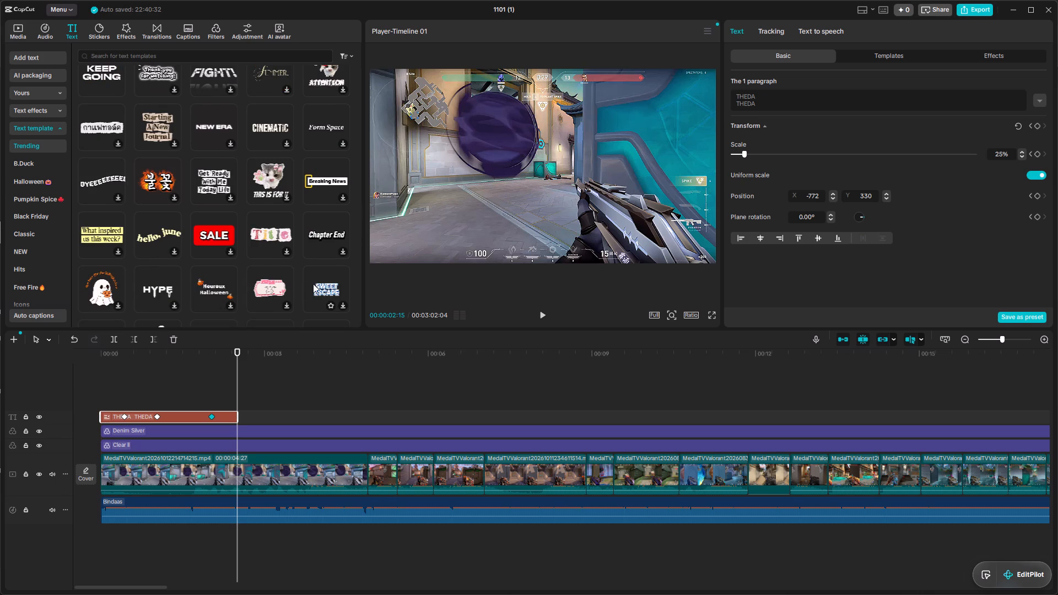
pyautogui.scroll(-2, 313, 284)
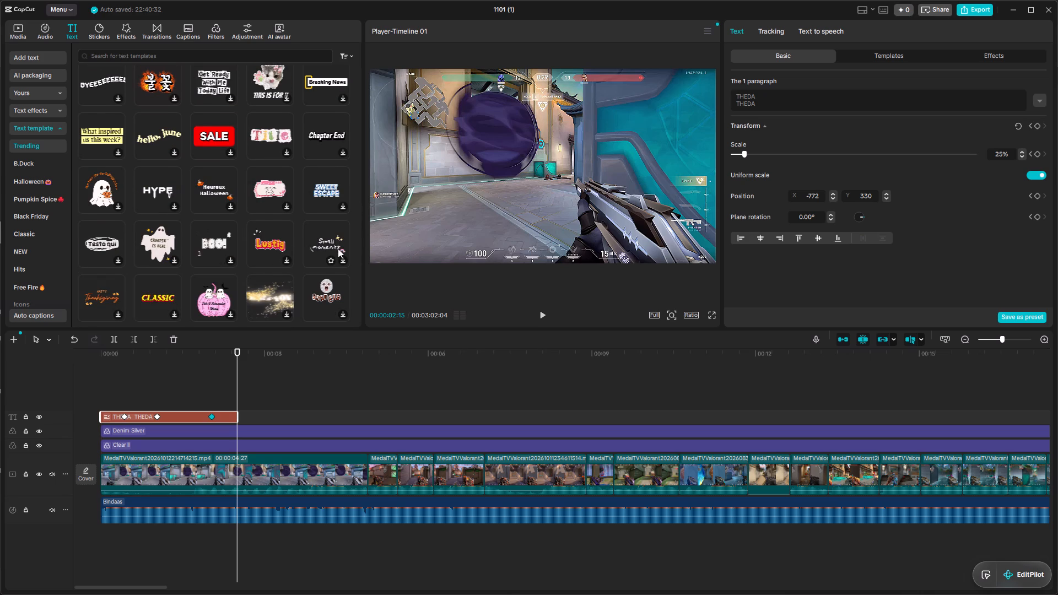
pyautogui.scroll(-1, 337, 253)
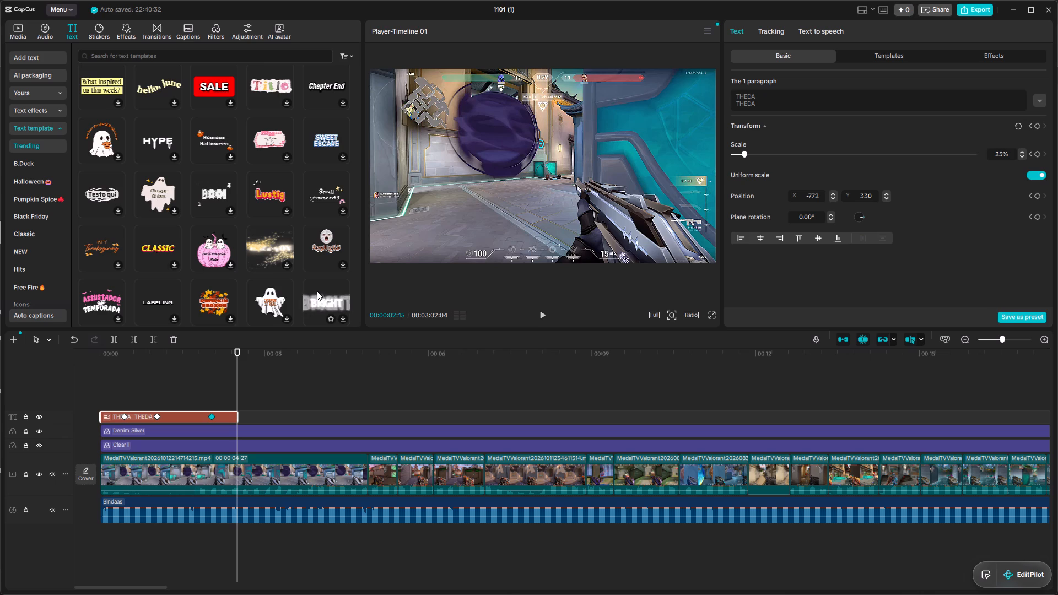
pyautogui.scroll(-1, 301, 290)
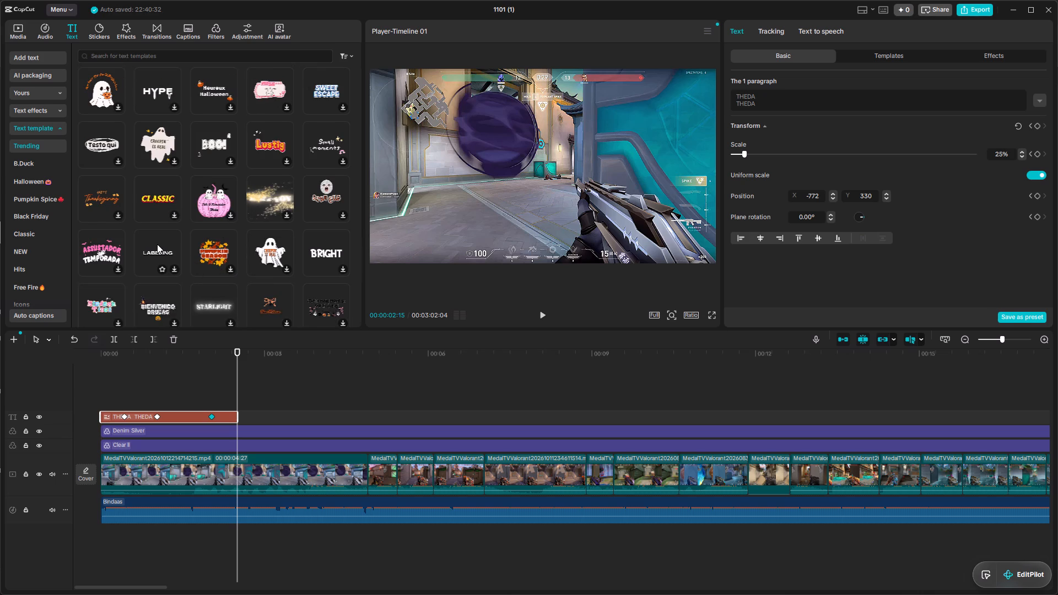
pyautogui.scroll(3, 157, 244)
pyautogui.scroll(1, 154, 187)
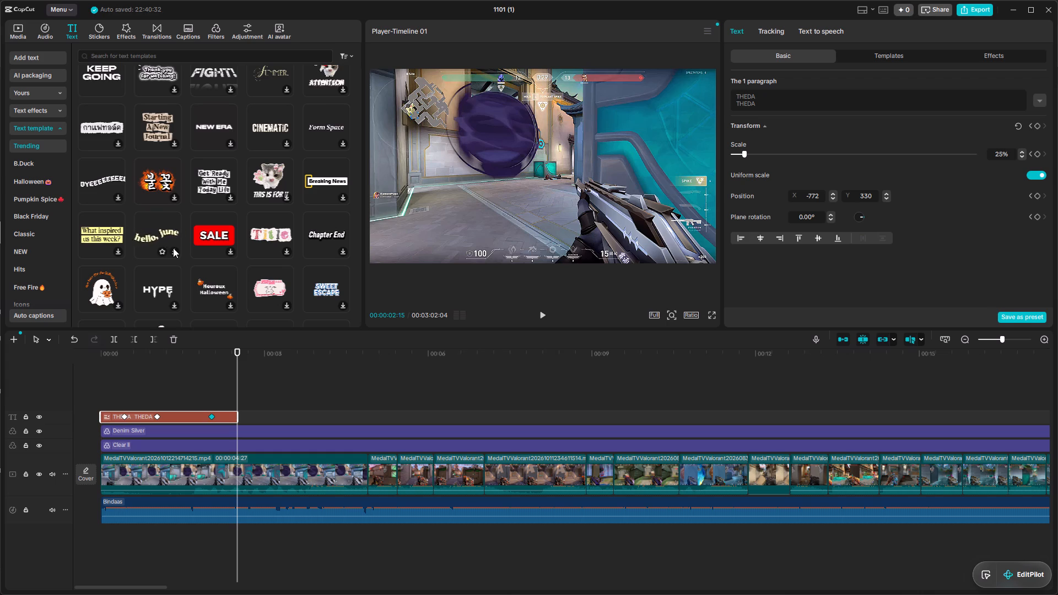
pyautogui.click(117, 192)
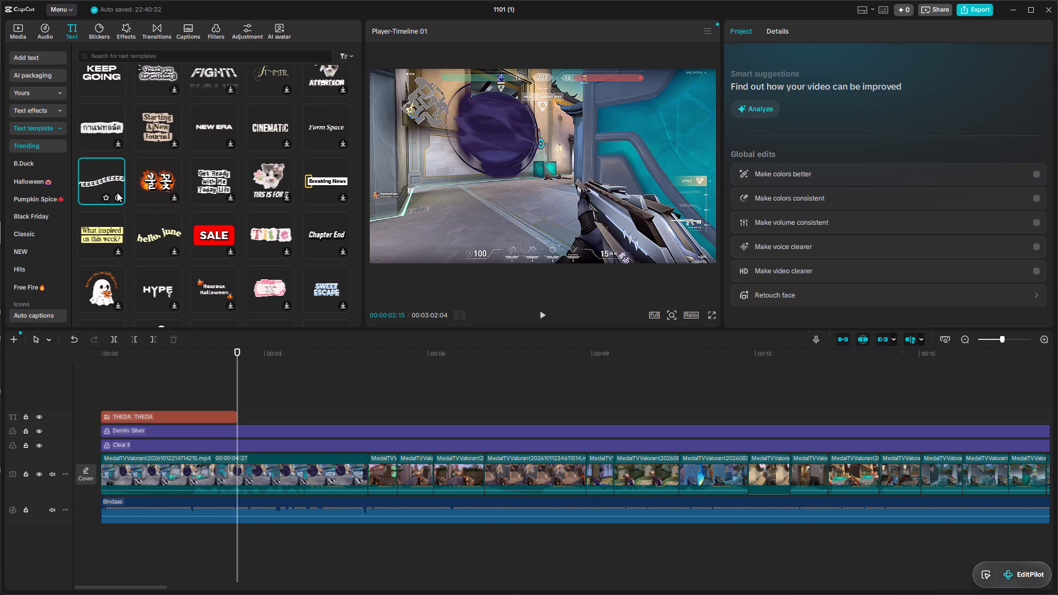
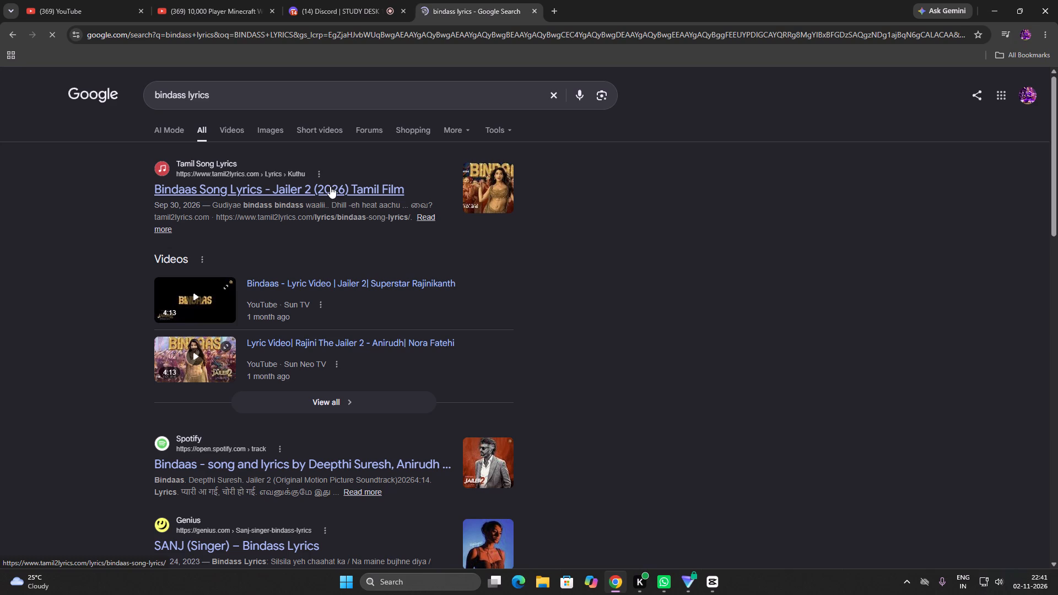
# Find the line "Dhilwalee puchde ne kyaa" in the Bindaas song lyrics and copy it.
pyautogui.scroll(-4, 347, 306)
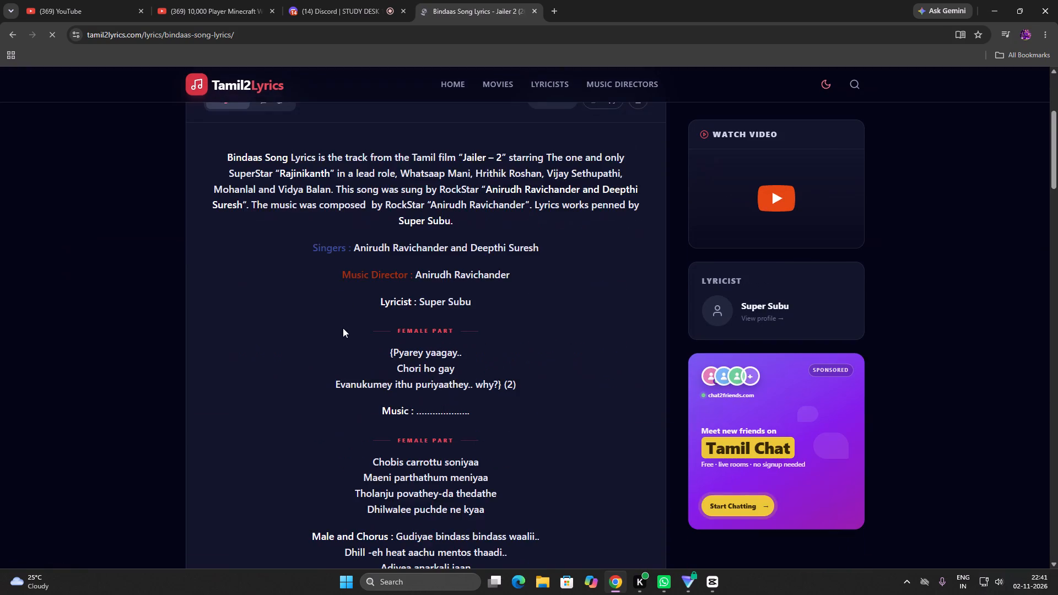
pyautogui.scroll(-4, 336, 322)
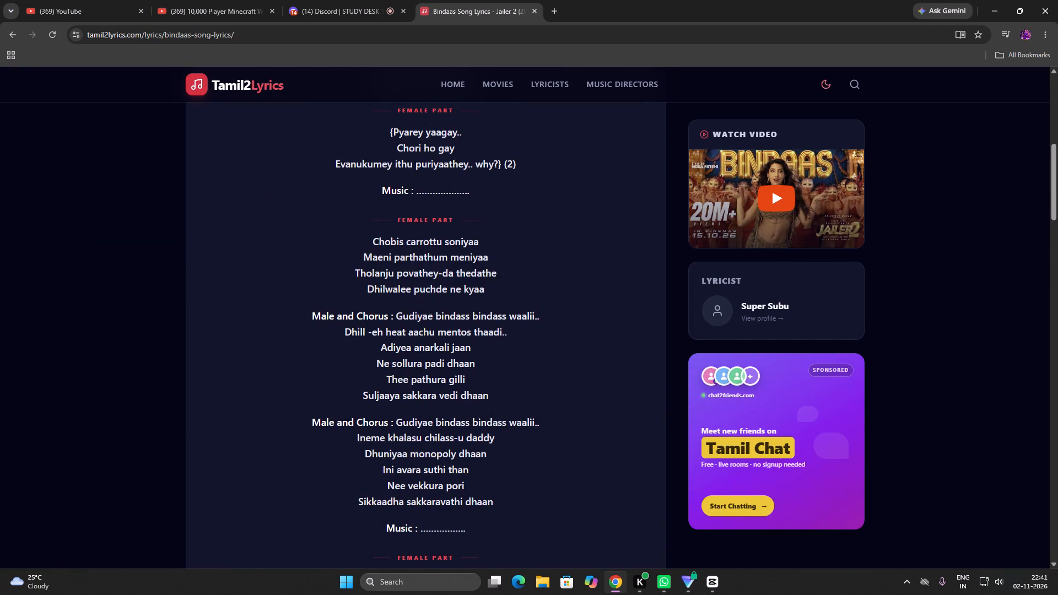
pyautogui.scroll(-1, 434, 376)
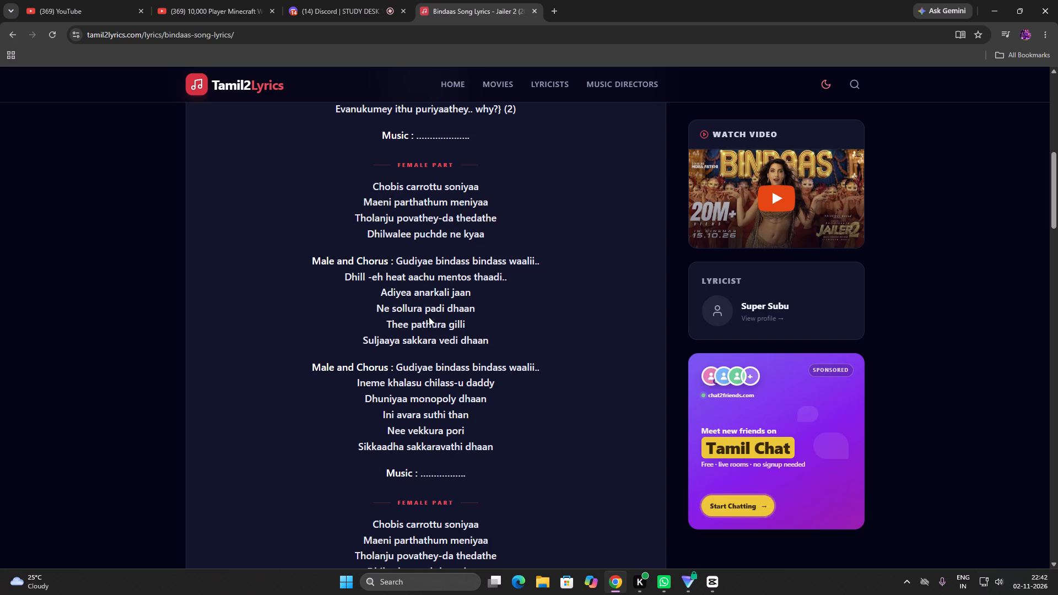
pyautogui.scroll(-1, 427, 321)
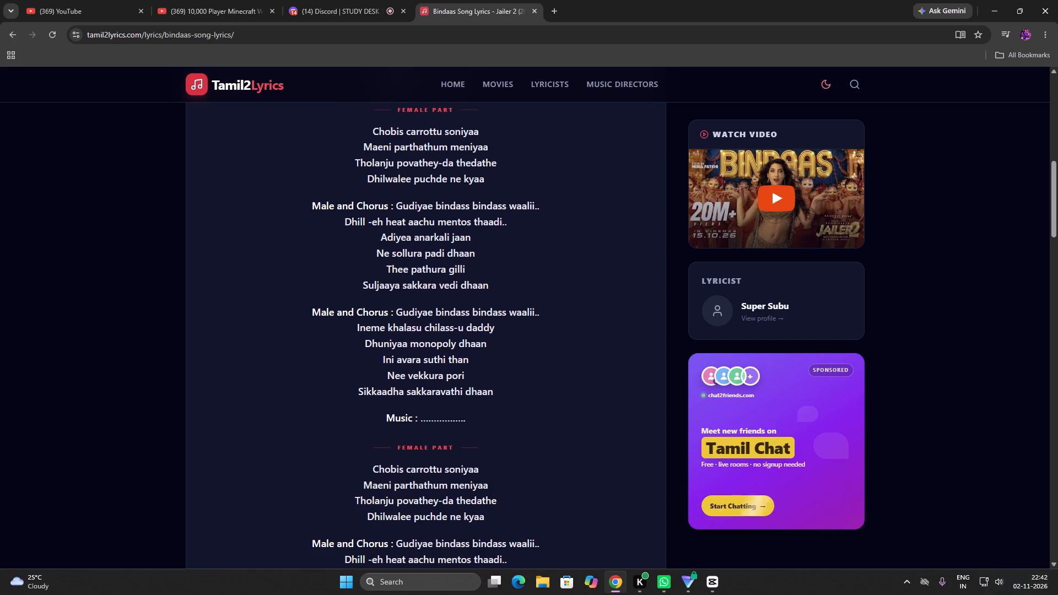
pyautogui.scroll(-3, 427, 321)
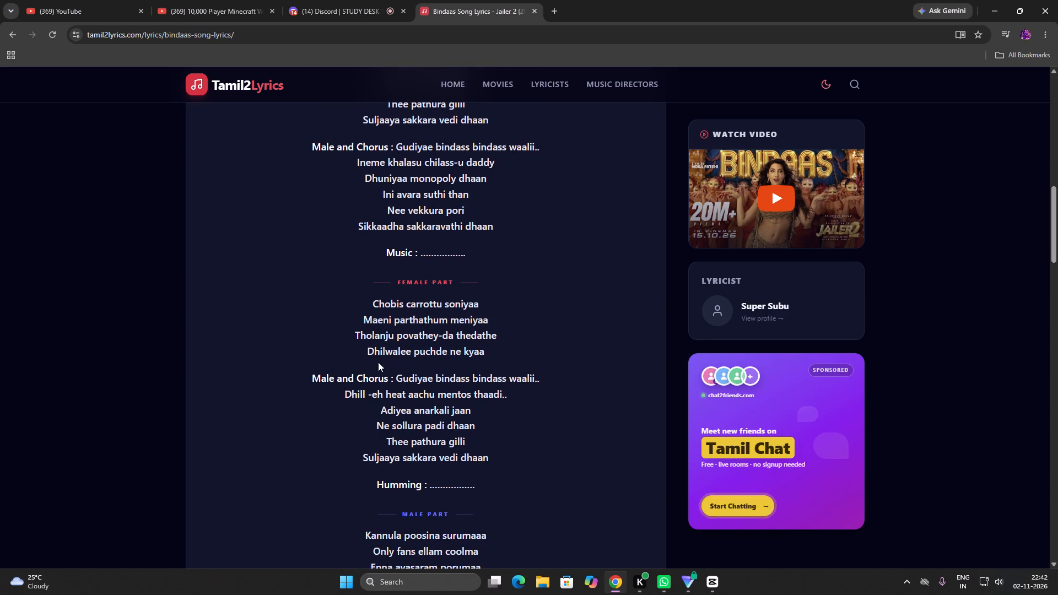
pyautogui.moveTo(369, 353); pyautogui.dragTo(488, 360)
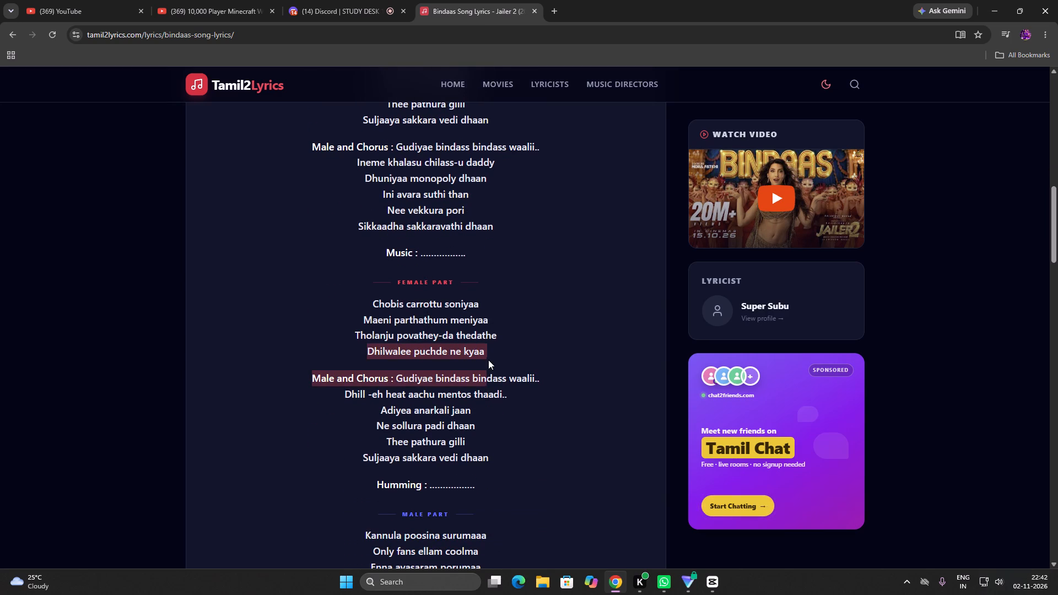
pyautogui.moveTo(488, 360); pyautogui.dragTo(483, 355)
pyautogui.hotkey('ctrl', 'c')
pyautogui.click(518, 342)
# Switch to CapCut, replace the curved title's BYEEEEEEEEEEE text with the copied line "Dhilwalee puchde ne kyaa", and play it back.
pyautogui.hotkey('alt', 'Tab')
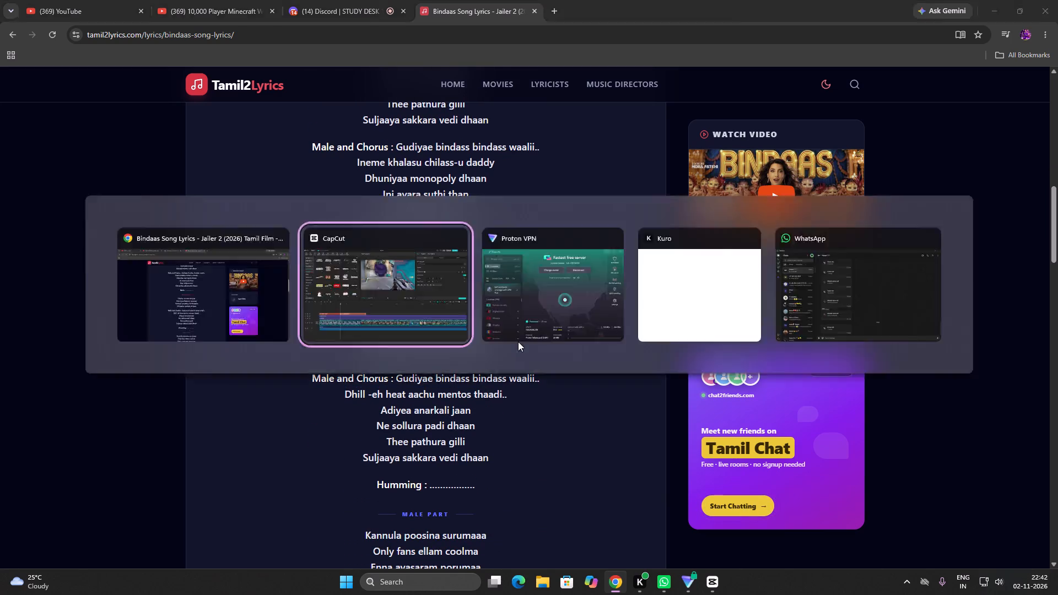
pyautogui.moveTo(794, 96); pyautogui.dragTo(728, 95)
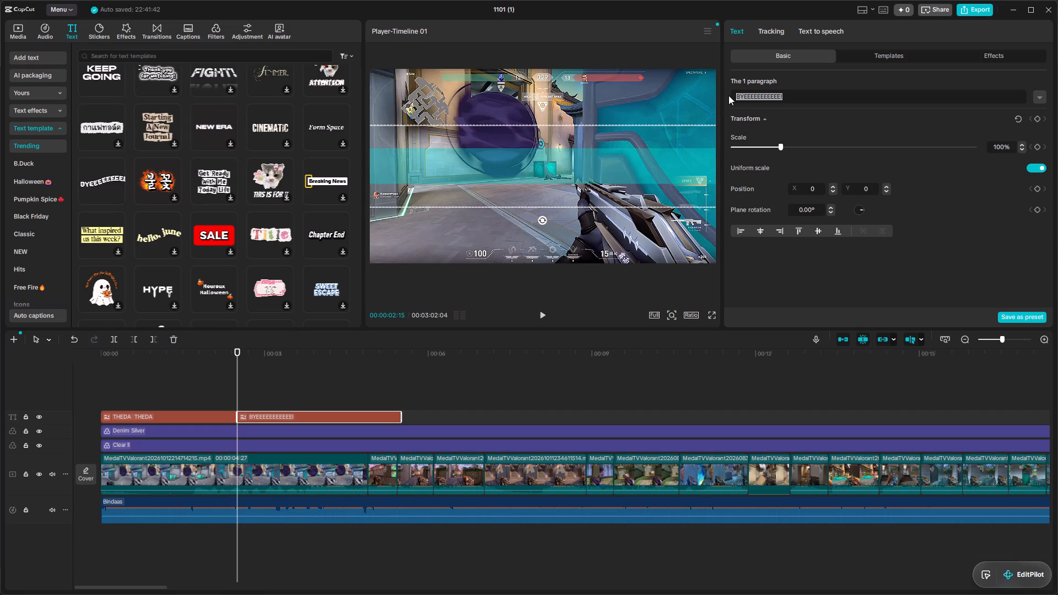
pyautogui.press('BackSpace')
pyautogui.hotkey('ctrl', 'v')
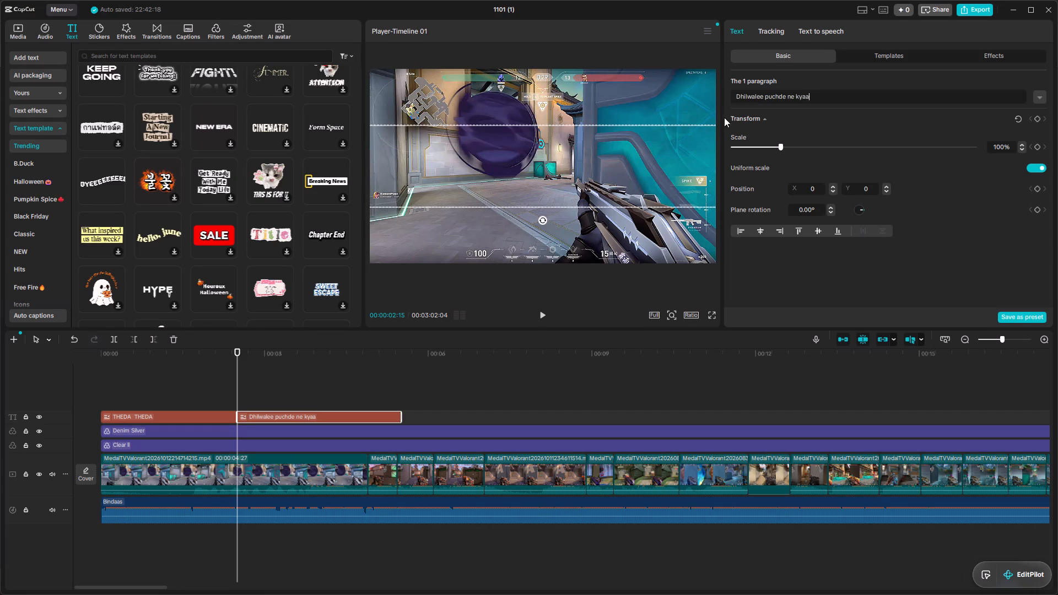
pyautogui.press('space')
pyautogui.click(544, 312)
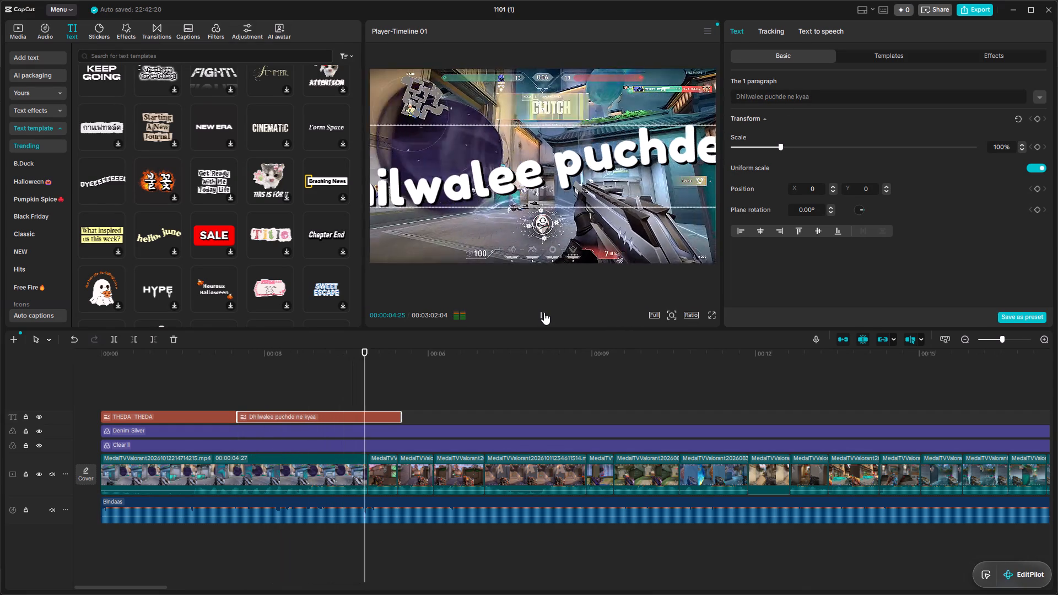
pyautogui.press('space')
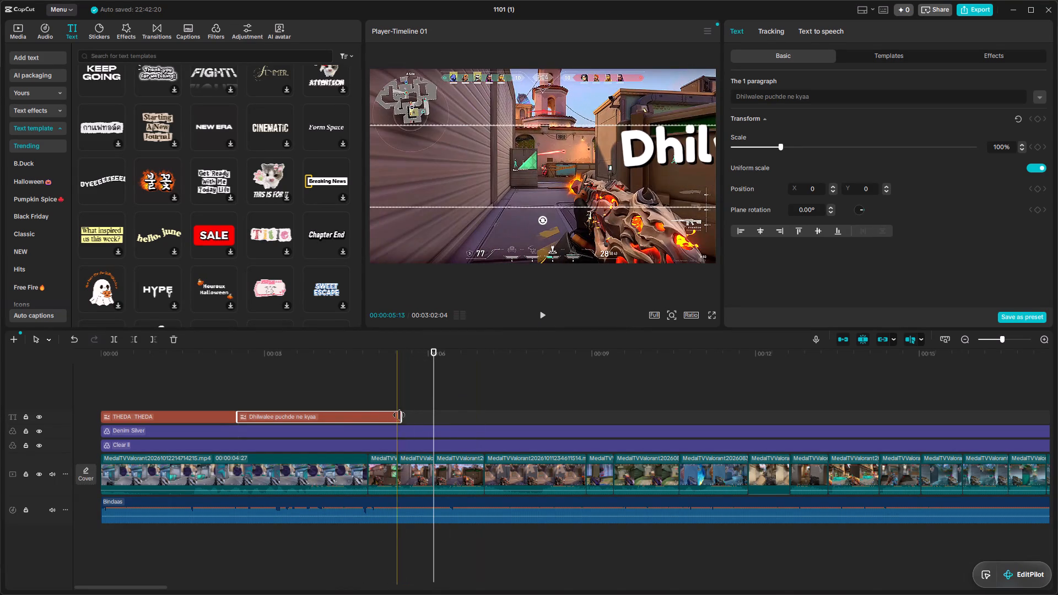
# Trim the end of the lyric title clip to the end of the first gameplay clip, at about 00:00:04:27.
pyautogui.moveTo(401, 415); pyautogui.dragTo(366, 418)
# Scale the lyric title to about 83%, move it to about X -822, Y 92, and play it back.
pyautogui.moveTo(430, 374); pyautogui.dragTo(321, 384)
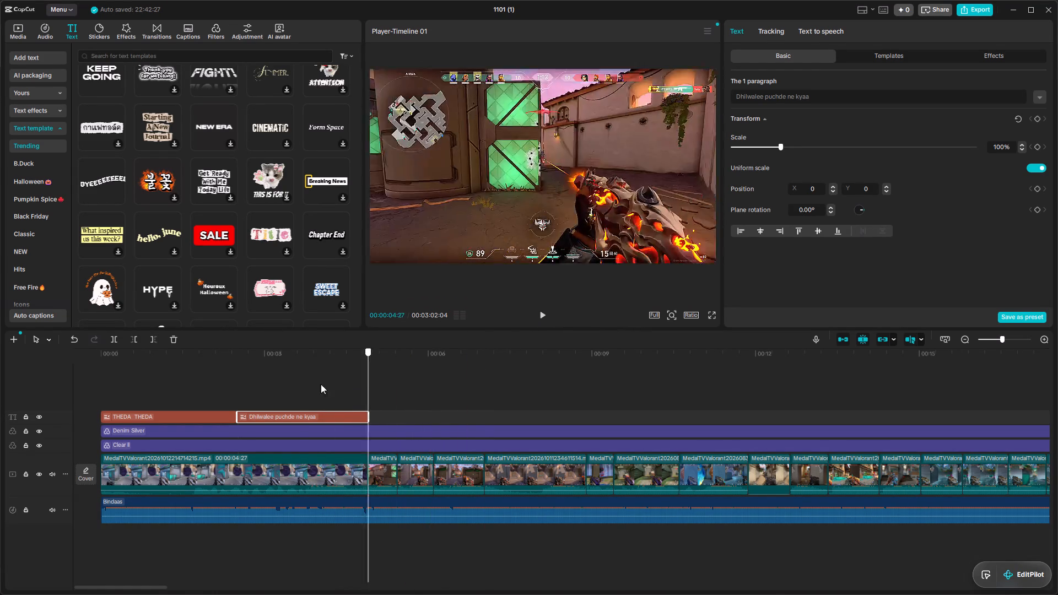
pyautogui.moveTo(321, 384); pyautogui.dragTo(244, 388)
pyautogui.moveTo(613, 193); pyautogui.dragTo(576, 201)
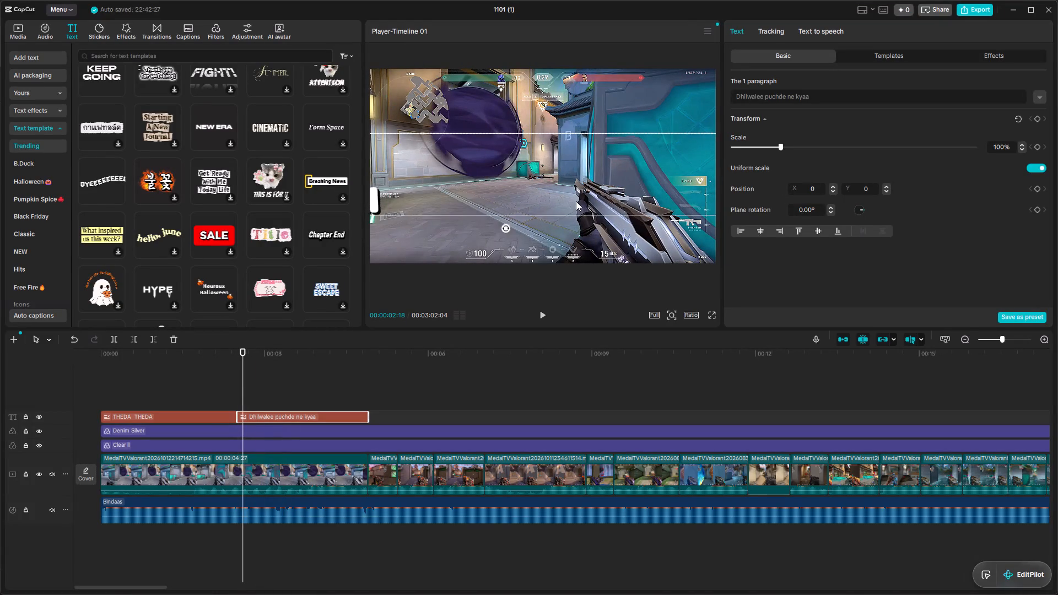
pyautogui.moveTo(576, 201); pyautogui.dragTo(422, 180)
pyautogui.click(667, 192)
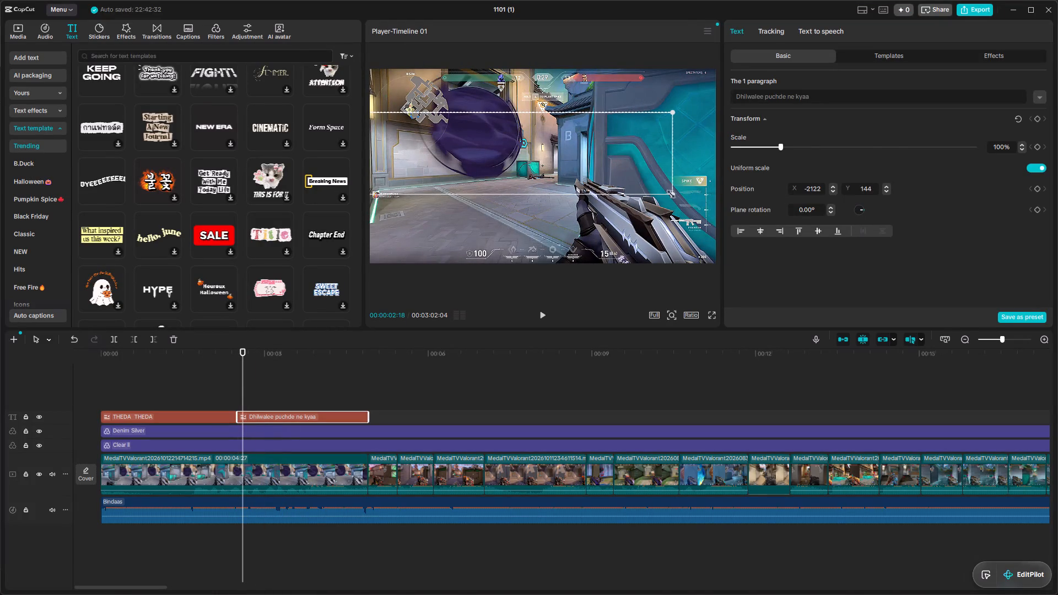
pyautogui.moveTo(671, 192); pyautogui.dragTo(640, 203)
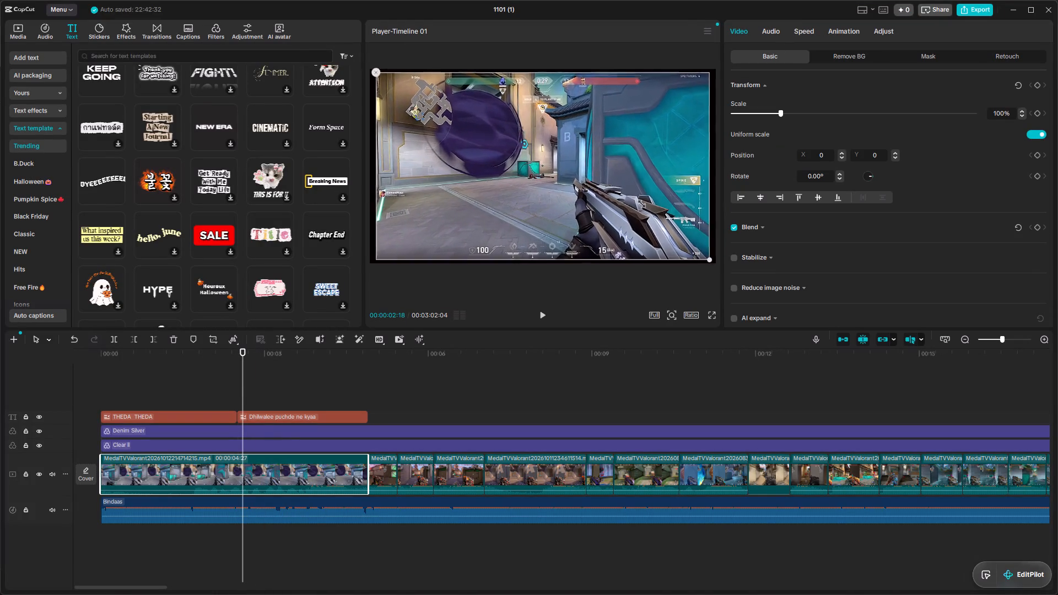
pyautogui.moveTo(640, 203); pyautogui.dragTo(654, 212)
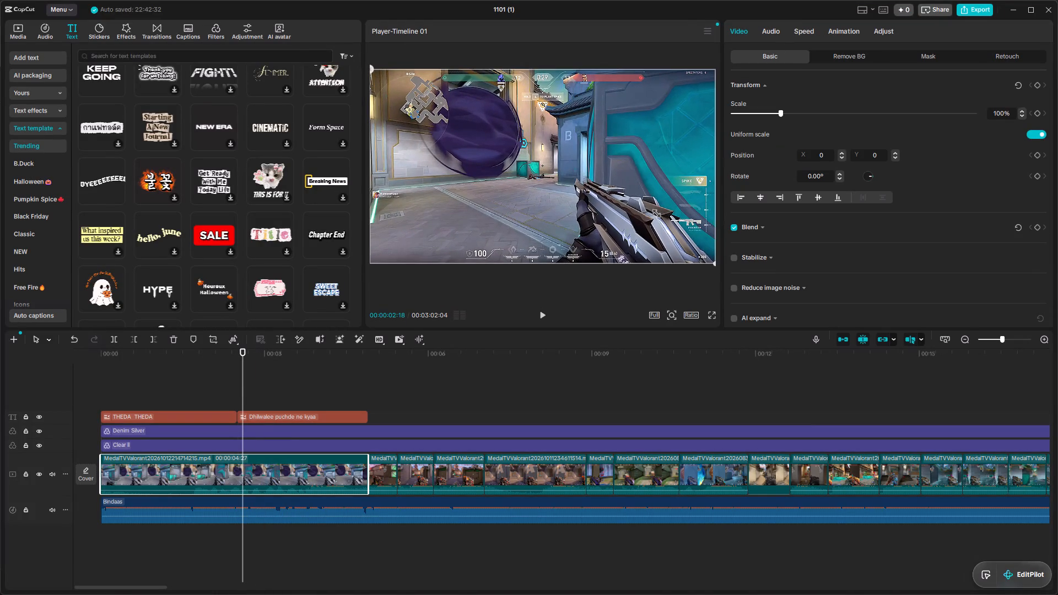
pyautogui.moveTo(654, 212); pyautogui.dragTo(659, 217)
pyautogui.click(342, 412)
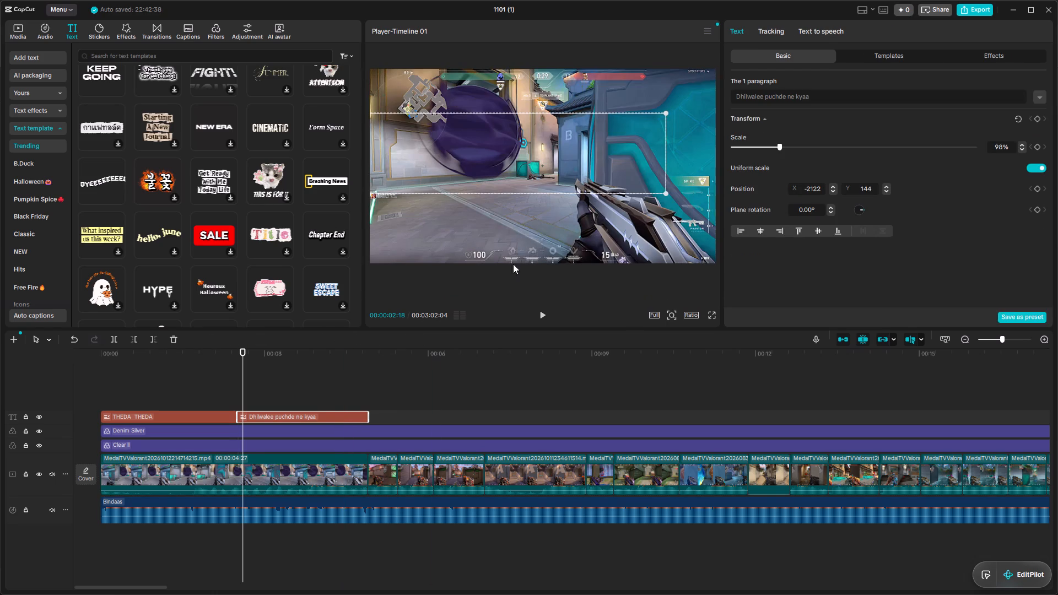
pyautogui.moveTo(665, 191); pyautogui.dragTo(590, 165)
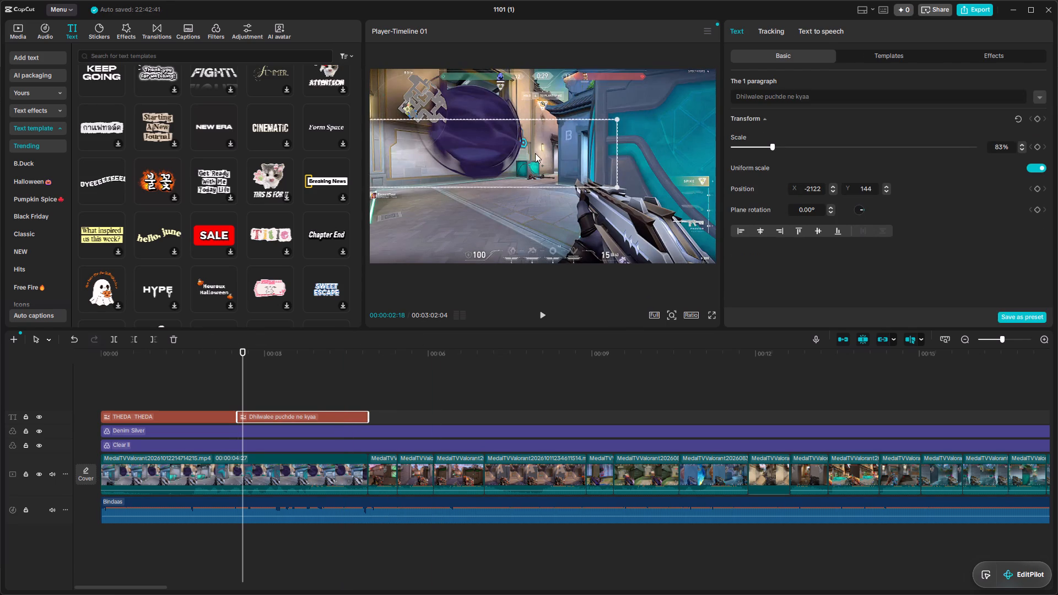
pyautogui.moveTo(535, 153); pyautogui.dragTo(652, 158)
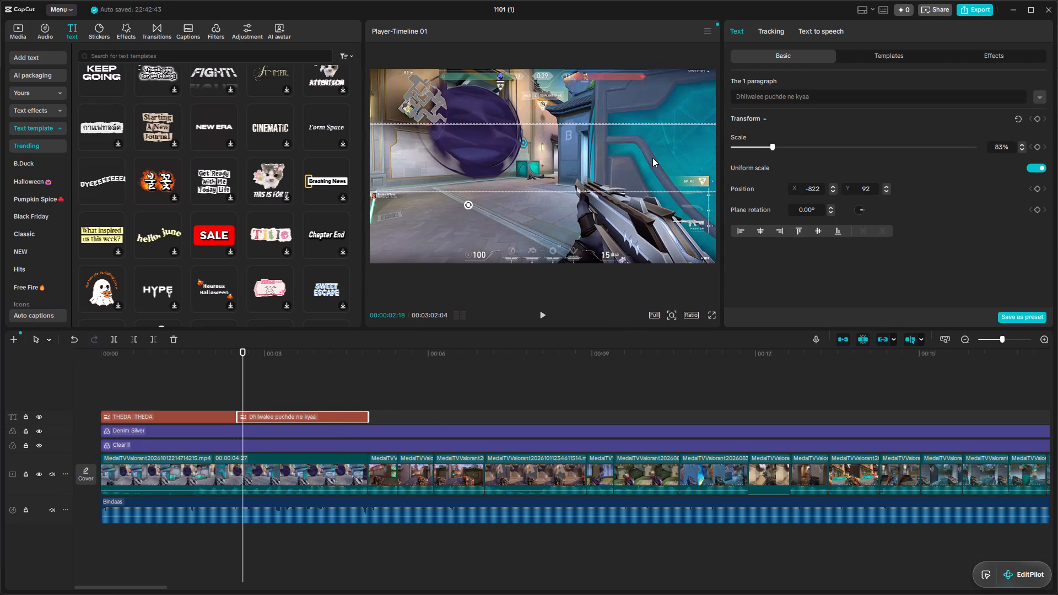
pyautogui.press('space')
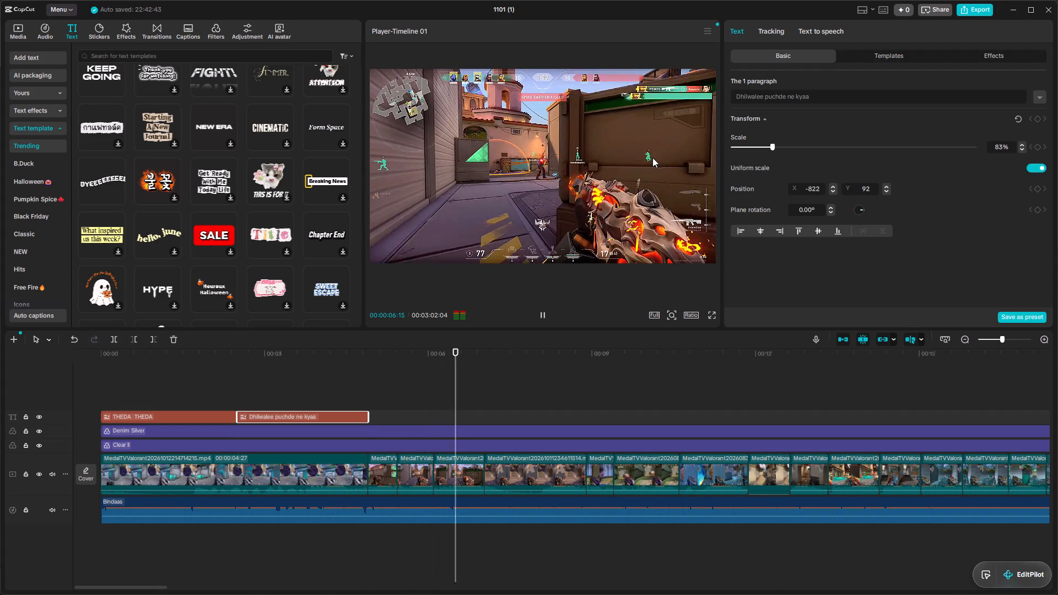
pyautogui.press('space')
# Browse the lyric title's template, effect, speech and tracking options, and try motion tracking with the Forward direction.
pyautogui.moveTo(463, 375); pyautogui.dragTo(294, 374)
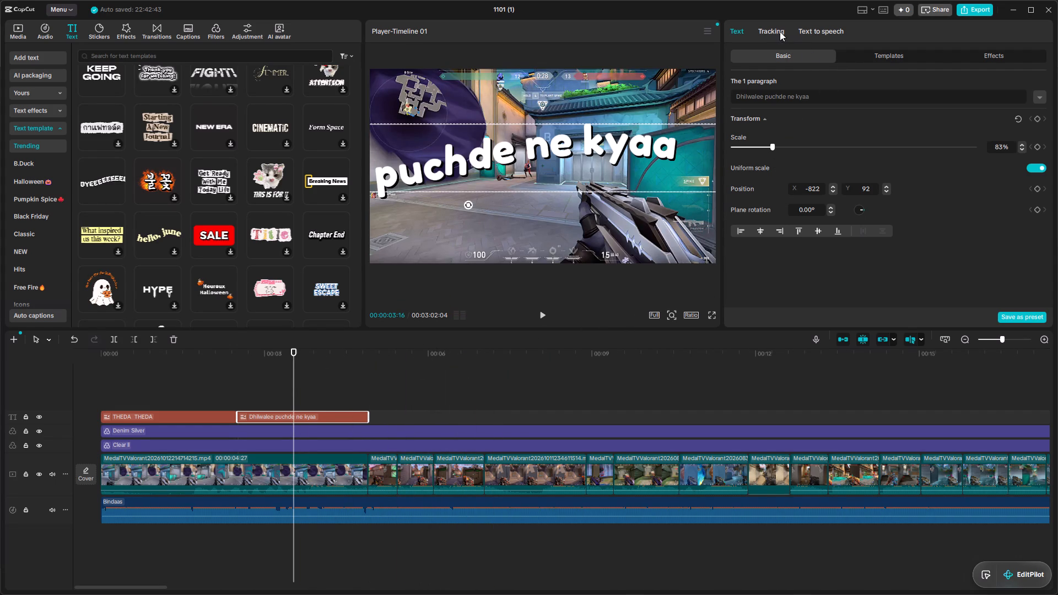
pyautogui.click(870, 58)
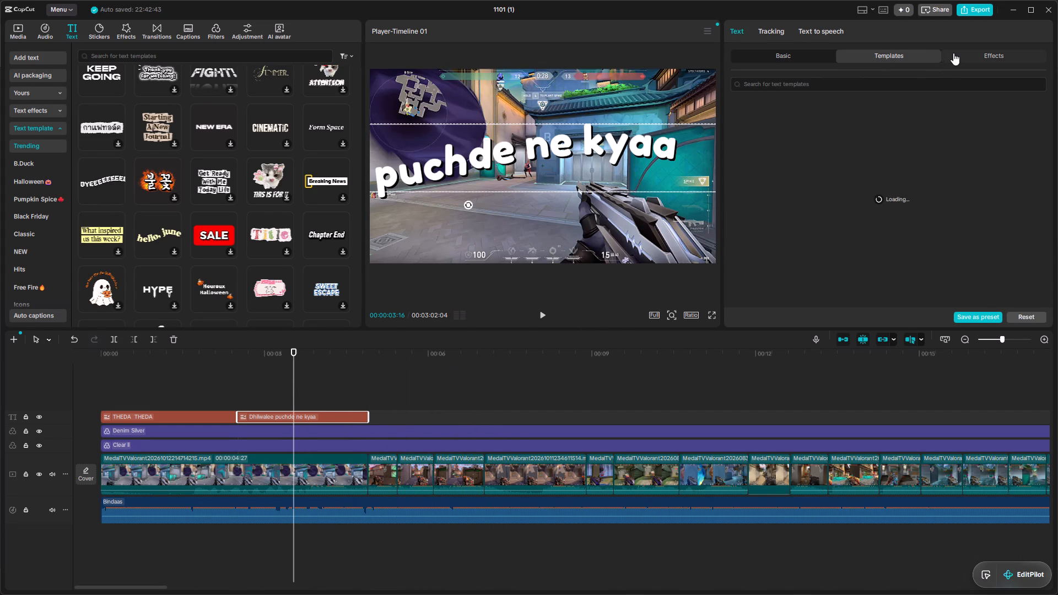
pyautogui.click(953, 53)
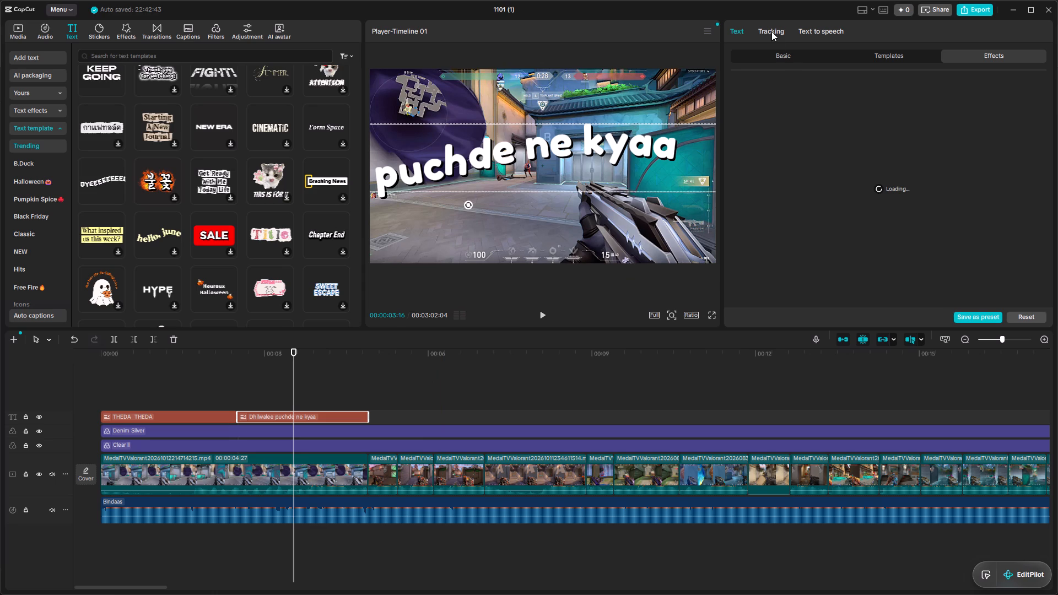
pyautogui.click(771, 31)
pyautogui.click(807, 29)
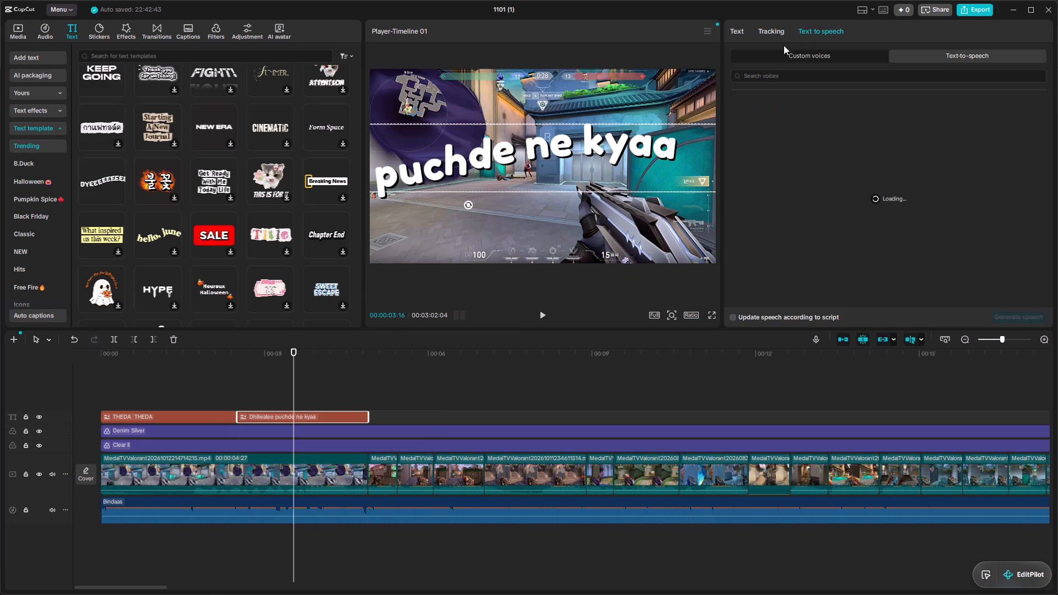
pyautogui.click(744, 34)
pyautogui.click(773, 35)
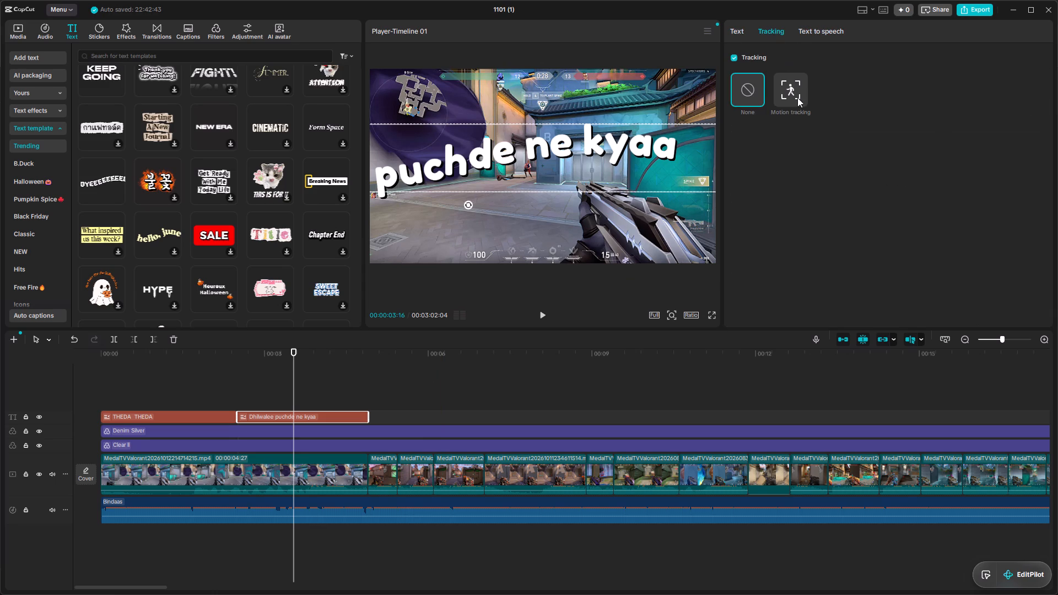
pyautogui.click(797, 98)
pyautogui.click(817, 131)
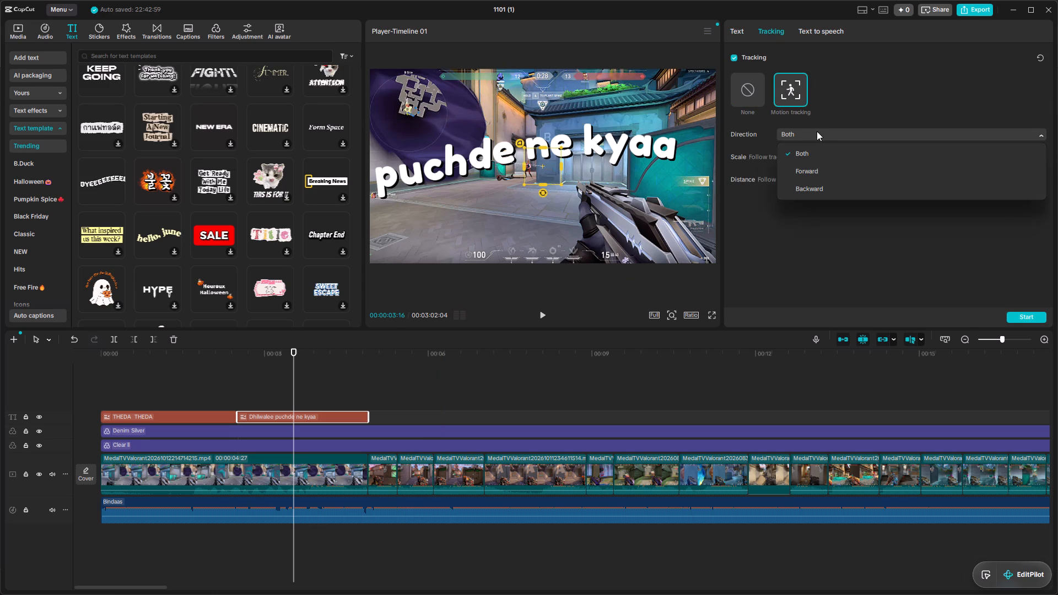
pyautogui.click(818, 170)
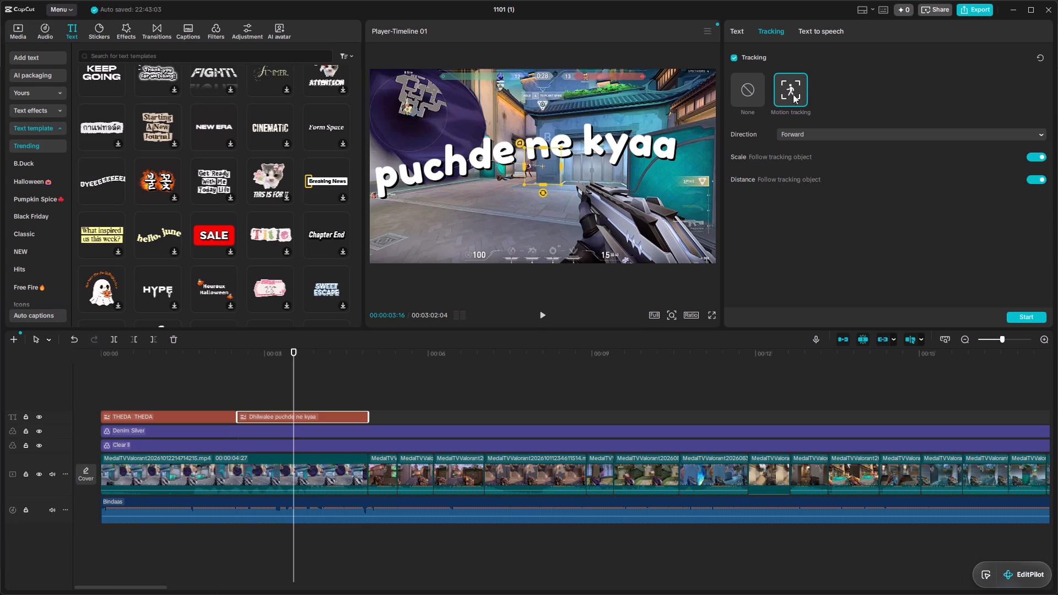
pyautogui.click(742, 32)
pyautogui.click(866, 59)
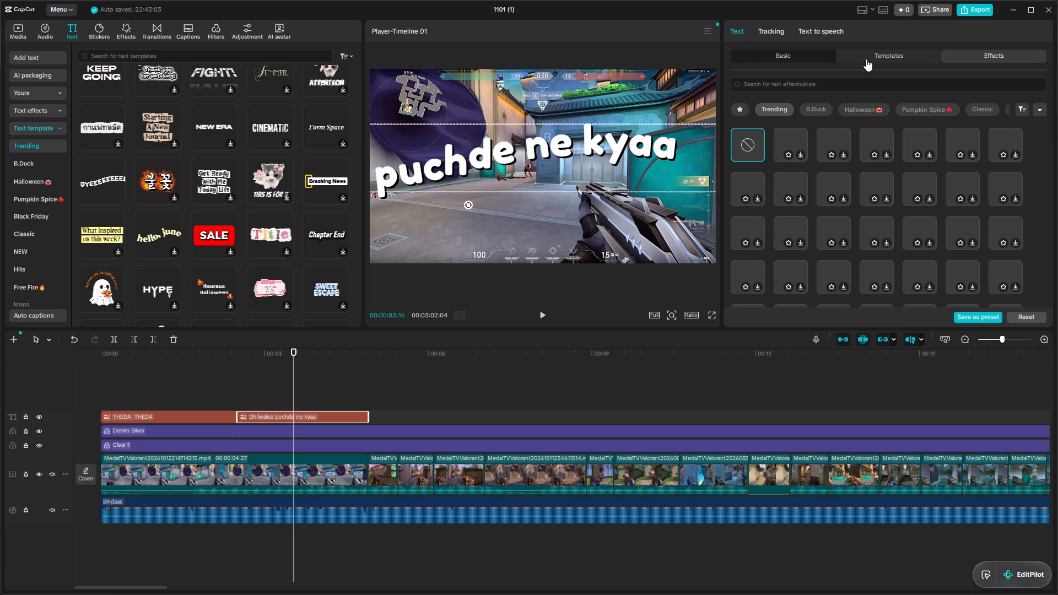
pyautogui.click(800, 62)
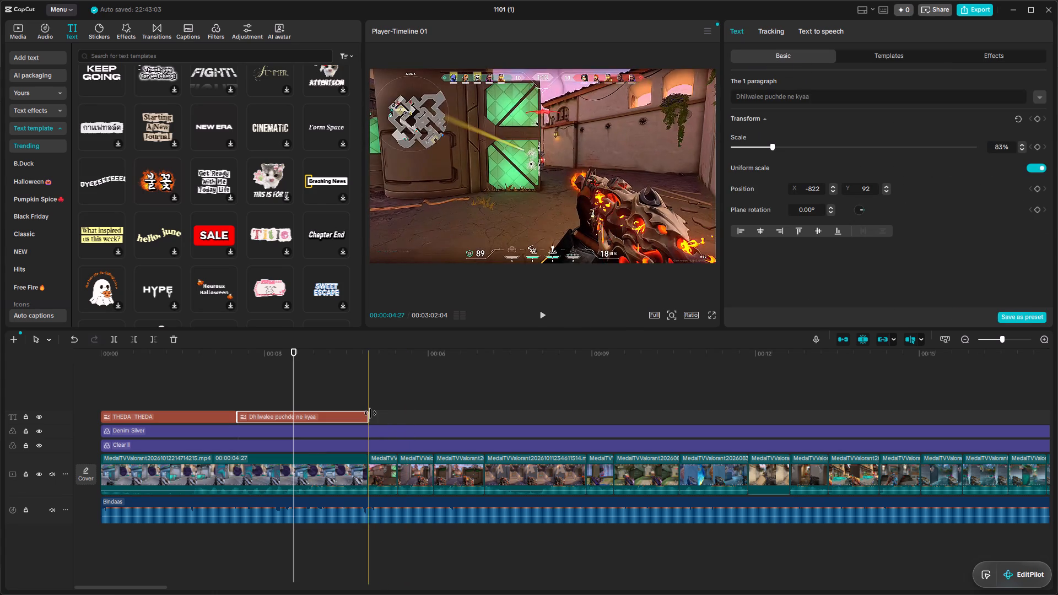
# Replay the lyric title, trim its end back to just before the first gameplay clip ends, and play it again.
pyautogui.moveTo(295, 390); pyautogui.dragTo(236, 395)
pyautogui.press('space')
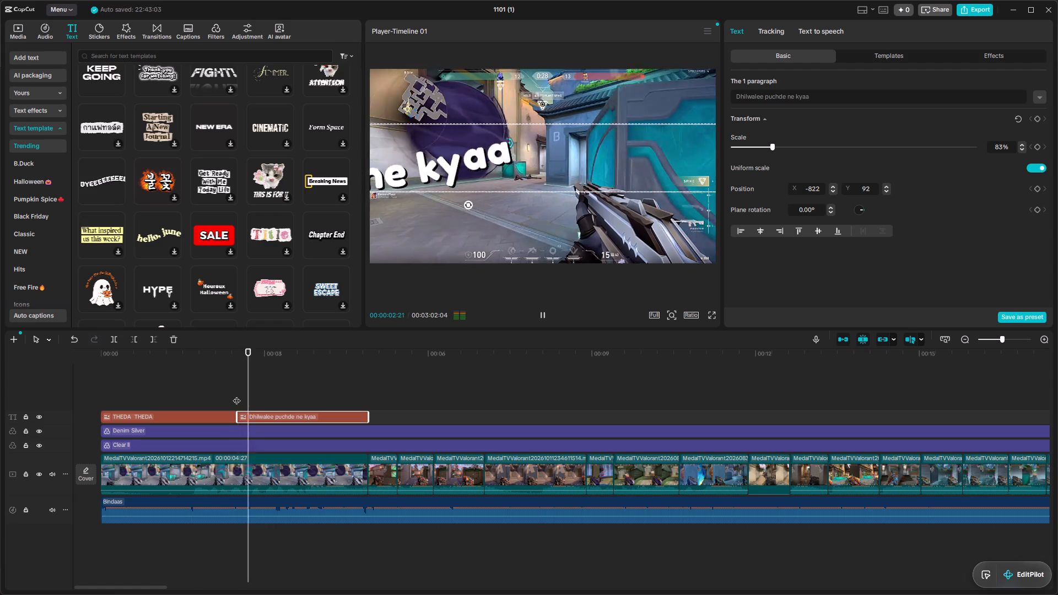
pyautogui.press('space')
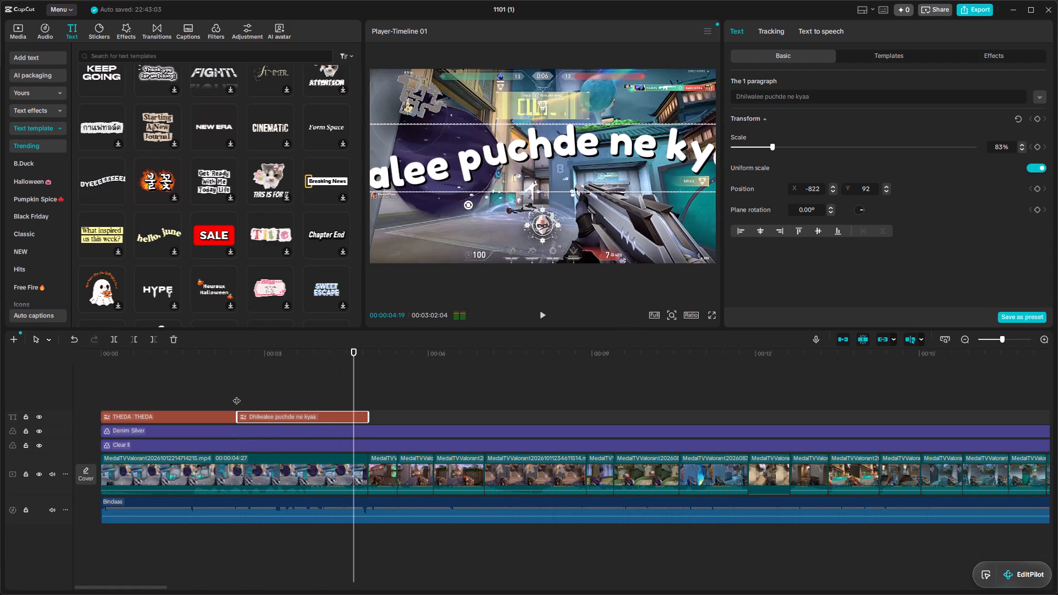
pyautogui.press('space')
pyautogui.press('space')
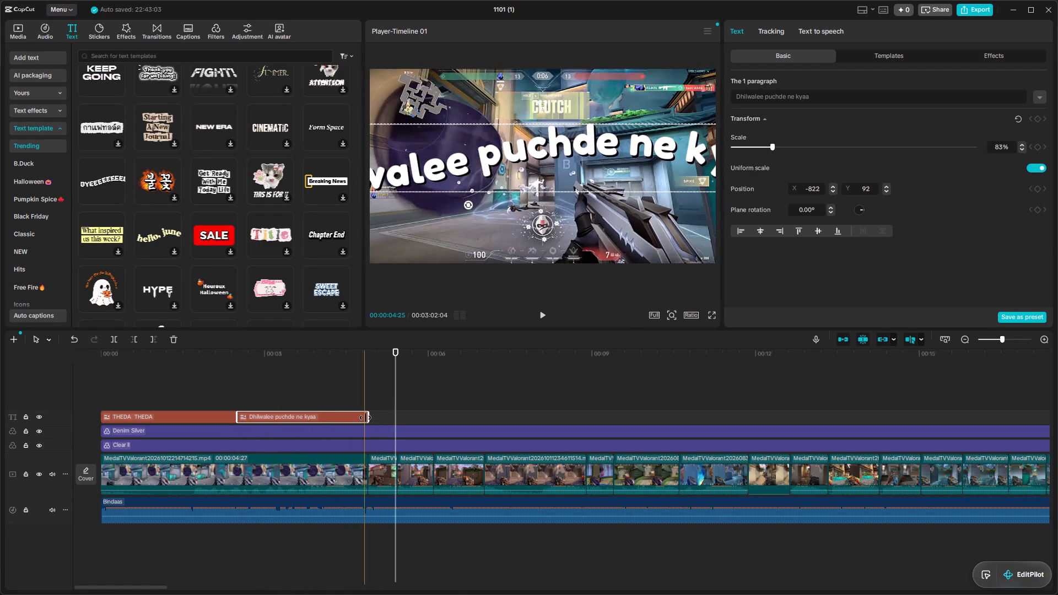
pyautogui.moveTo(365, 418); pyautogui.dragTo(357, 418)
pyautogui.moveTo(396, 390); pyautogui.dragTo(231, 395)
pyautogui.press('space')
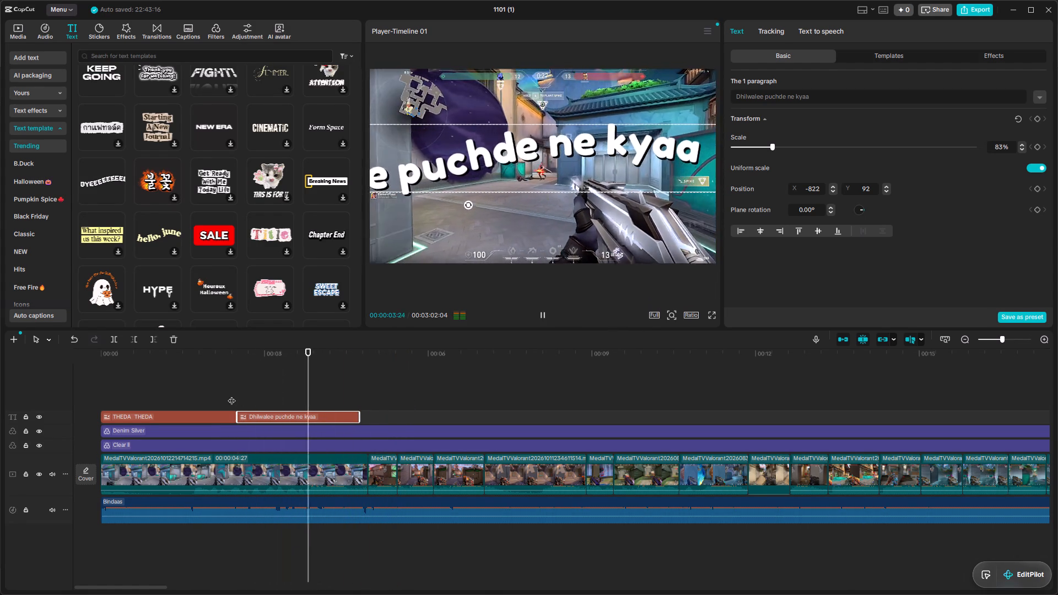
pyautogui.press('space')
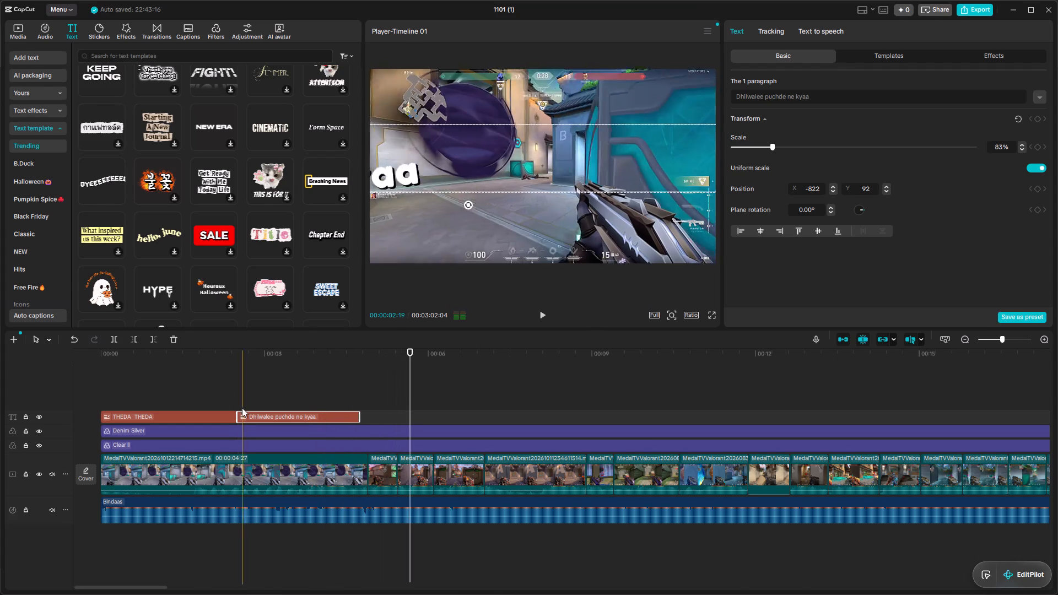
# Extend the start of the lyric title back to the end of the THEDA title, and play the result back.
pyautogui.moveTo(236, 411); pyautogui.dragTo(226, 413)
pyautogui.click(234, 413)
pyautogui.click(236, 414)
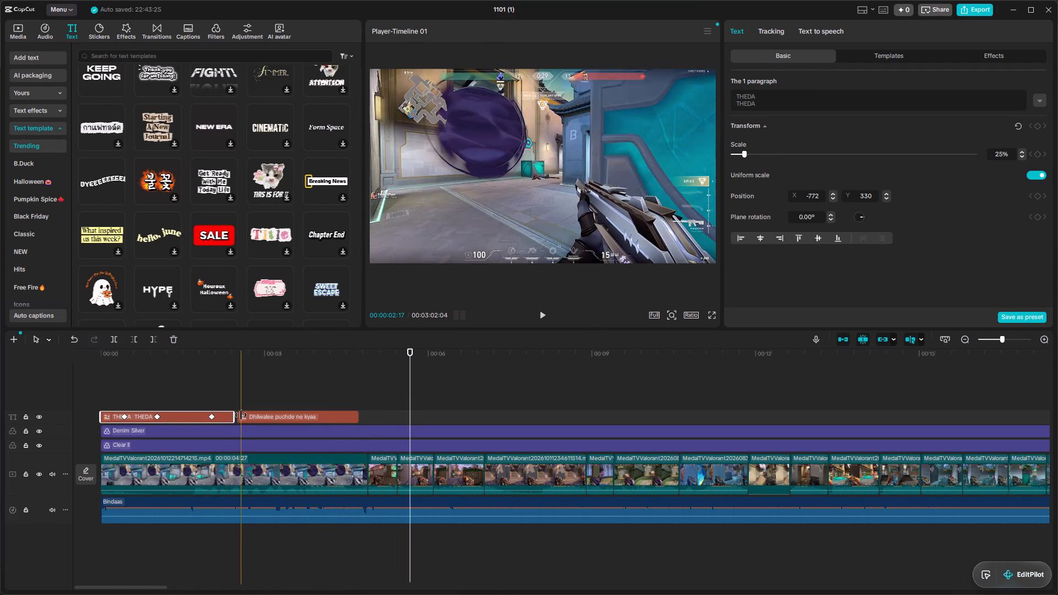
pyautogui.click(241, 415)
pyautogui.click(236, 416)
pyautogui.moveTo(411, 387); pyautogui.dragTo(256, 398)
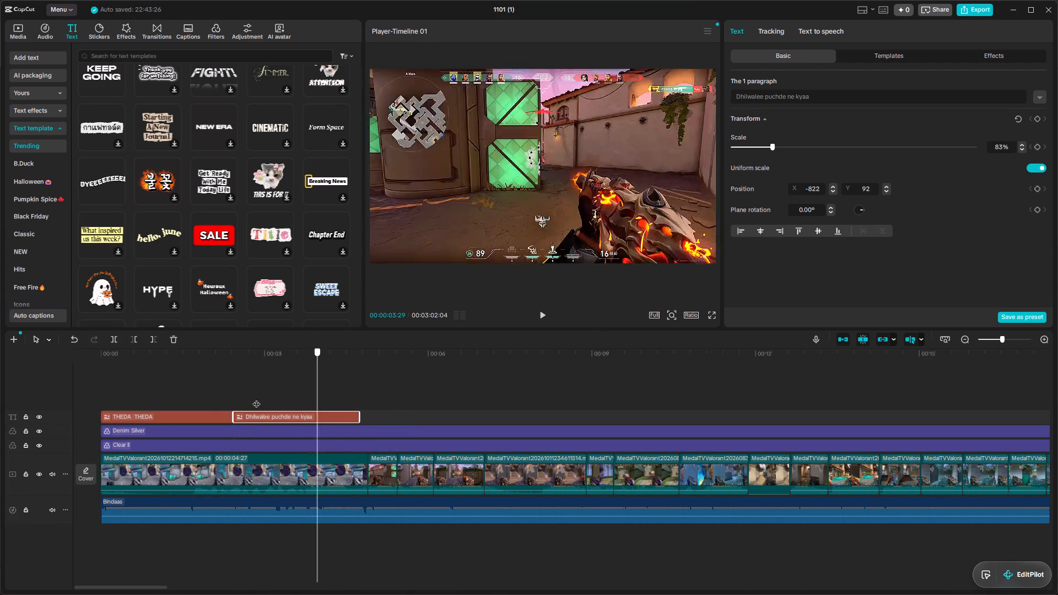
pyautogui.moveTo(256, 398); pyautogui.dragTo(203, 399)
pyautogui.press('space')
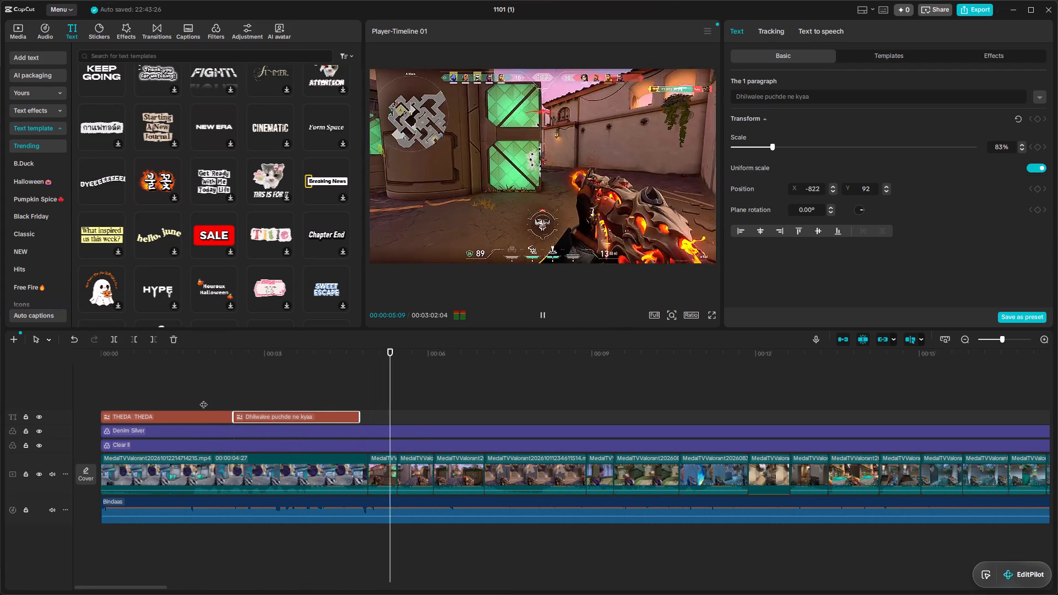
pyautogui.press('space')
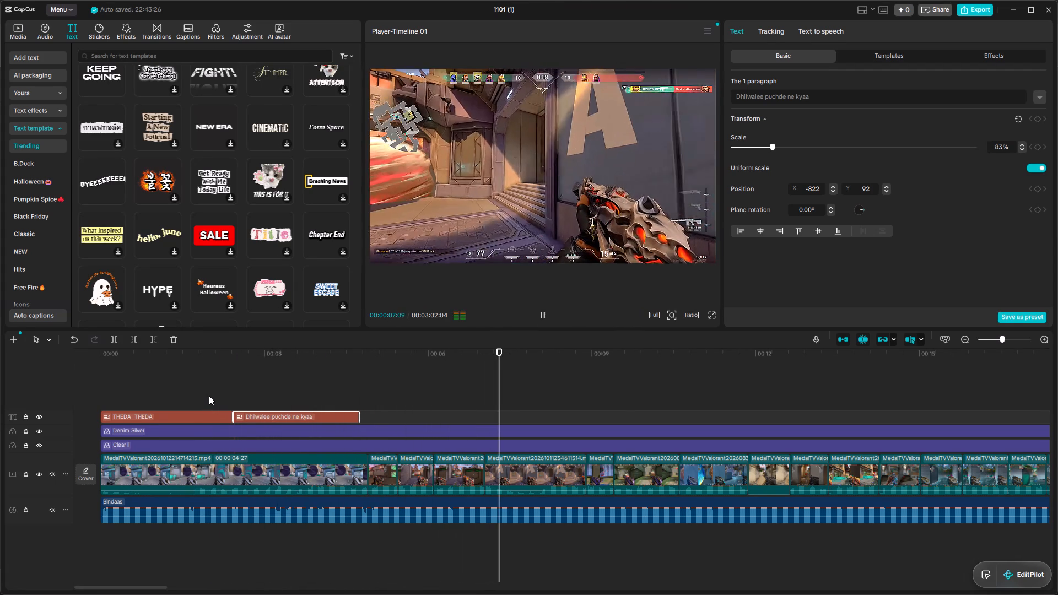
# Browse the lyric title's clip actions, templates, text effects, tracking and text-to-speech options.
pyautogui.rightClick(281, 415)
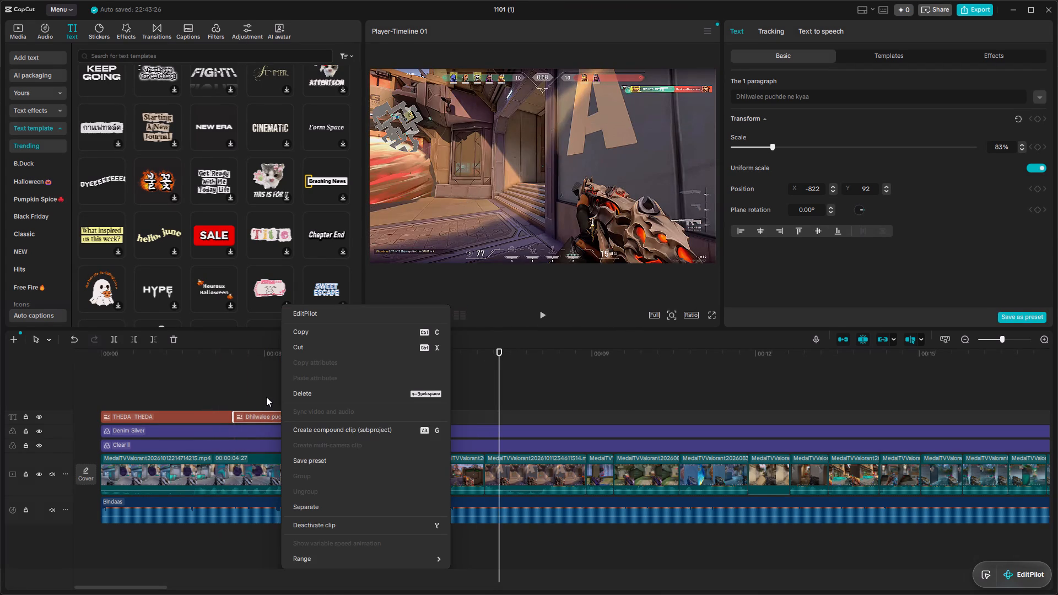
pyautogui.click(263, 393)
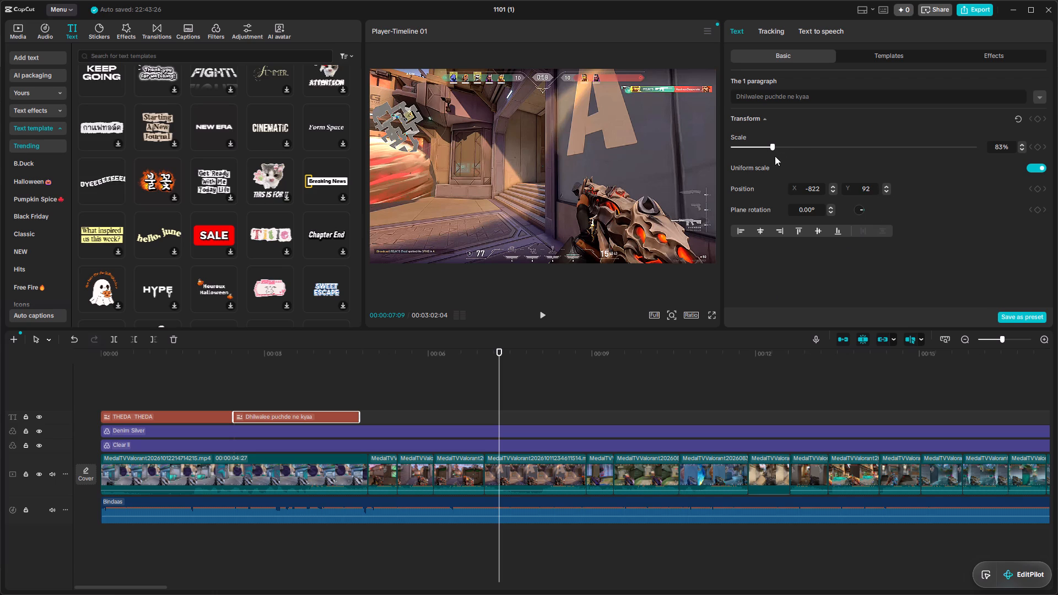
pyautogui.click(859, 55)
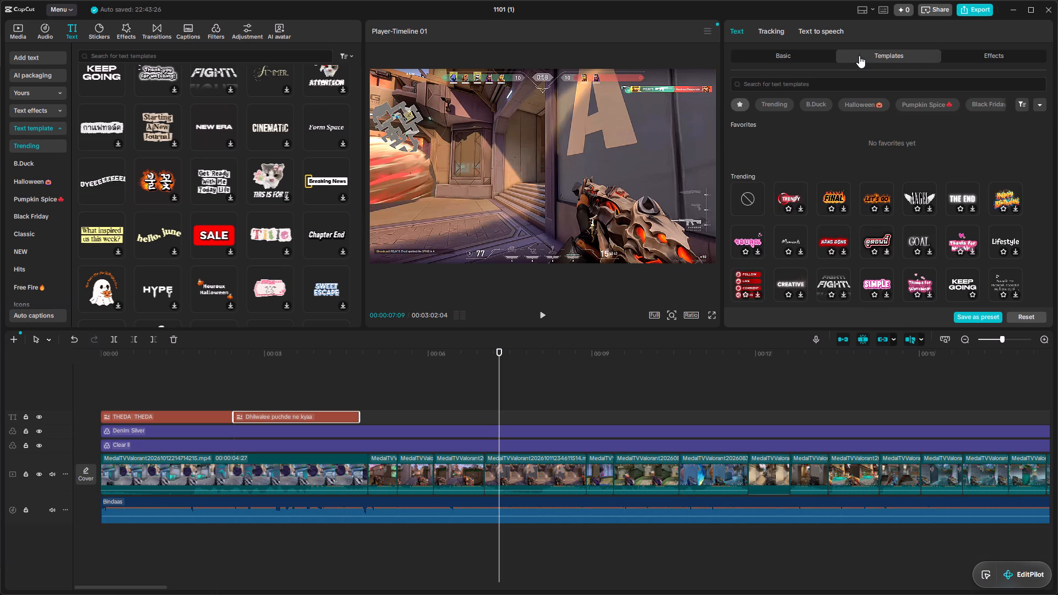
pyautogui.click(943, 56)
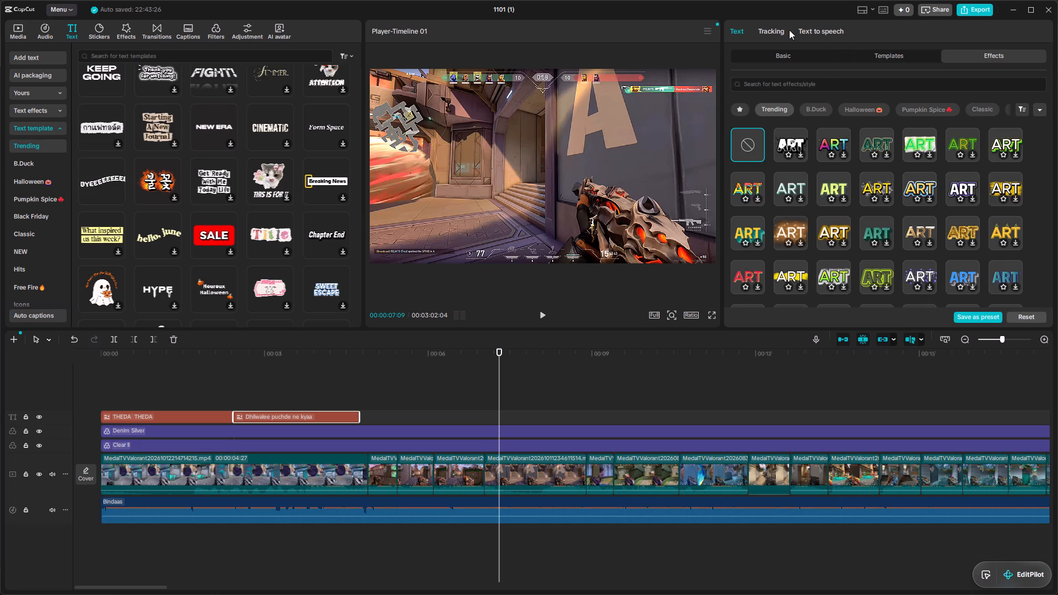
pyautogui.click(782, 30)
pyautogui.click(806, 27)
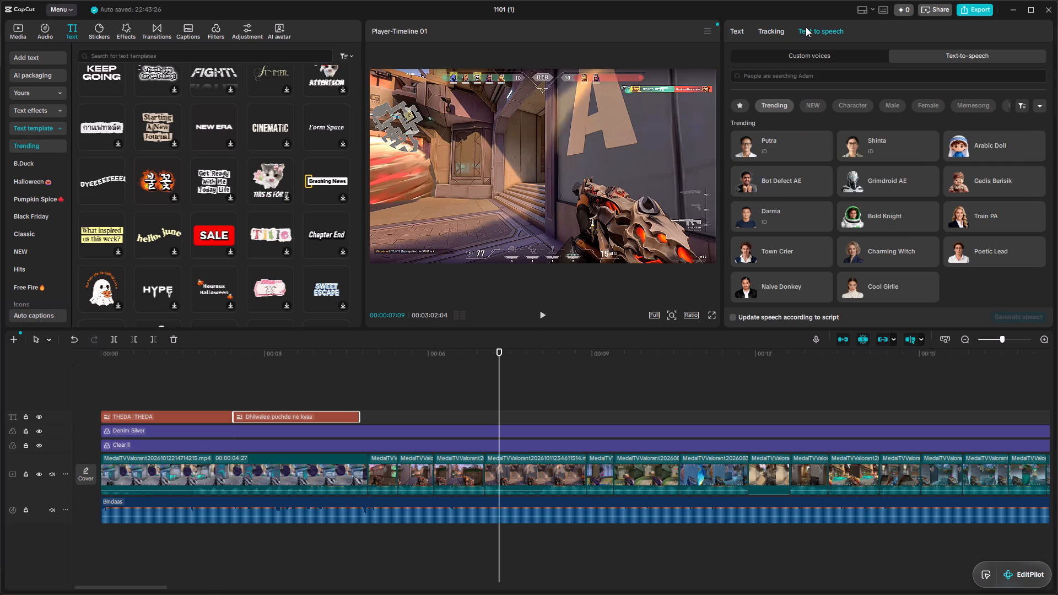
pyautogui.click(787, 30)
pyautogui.click(747, 33)
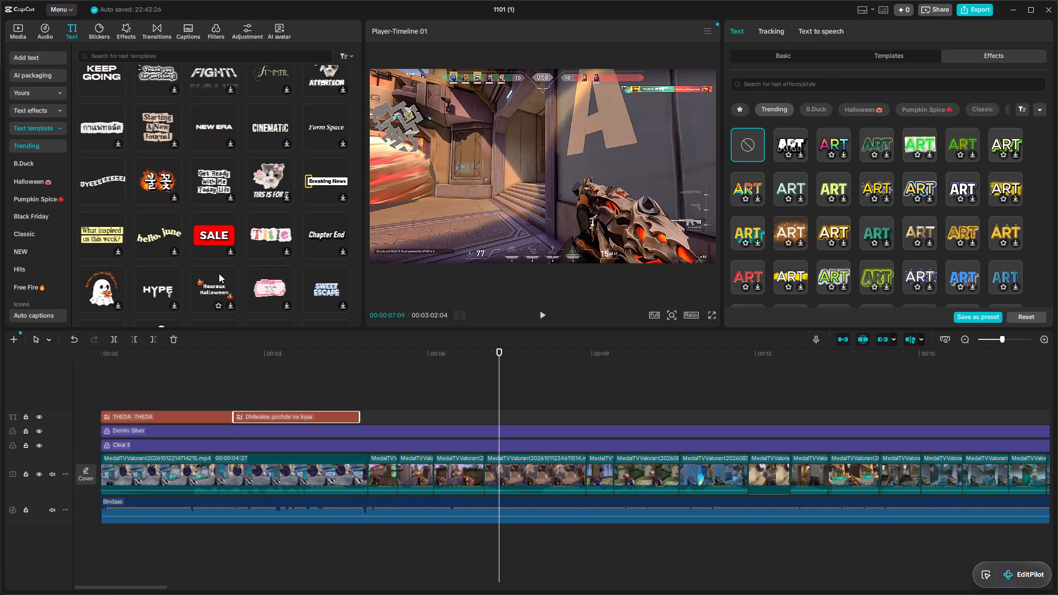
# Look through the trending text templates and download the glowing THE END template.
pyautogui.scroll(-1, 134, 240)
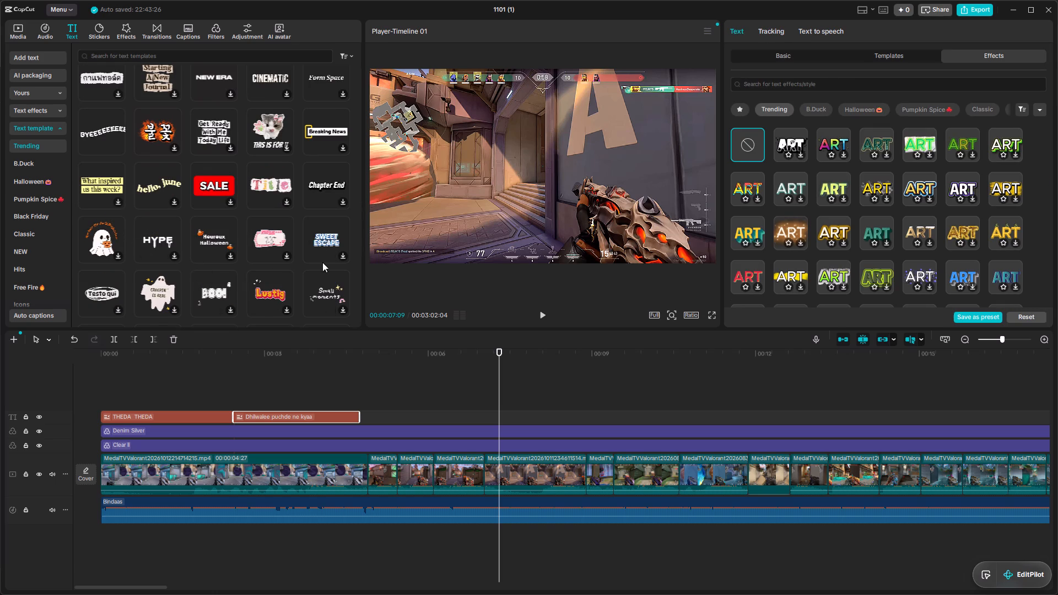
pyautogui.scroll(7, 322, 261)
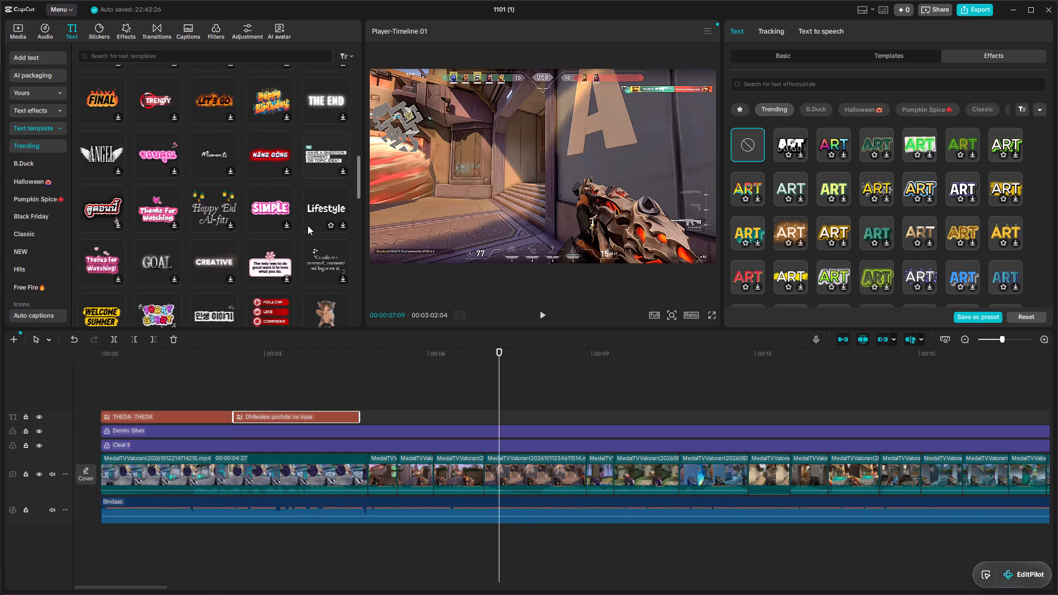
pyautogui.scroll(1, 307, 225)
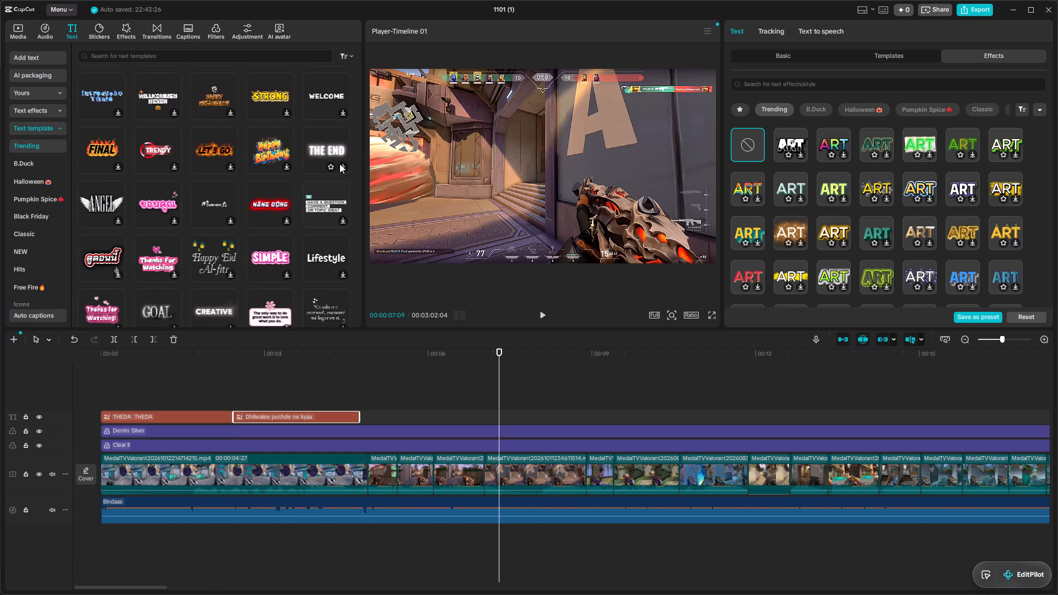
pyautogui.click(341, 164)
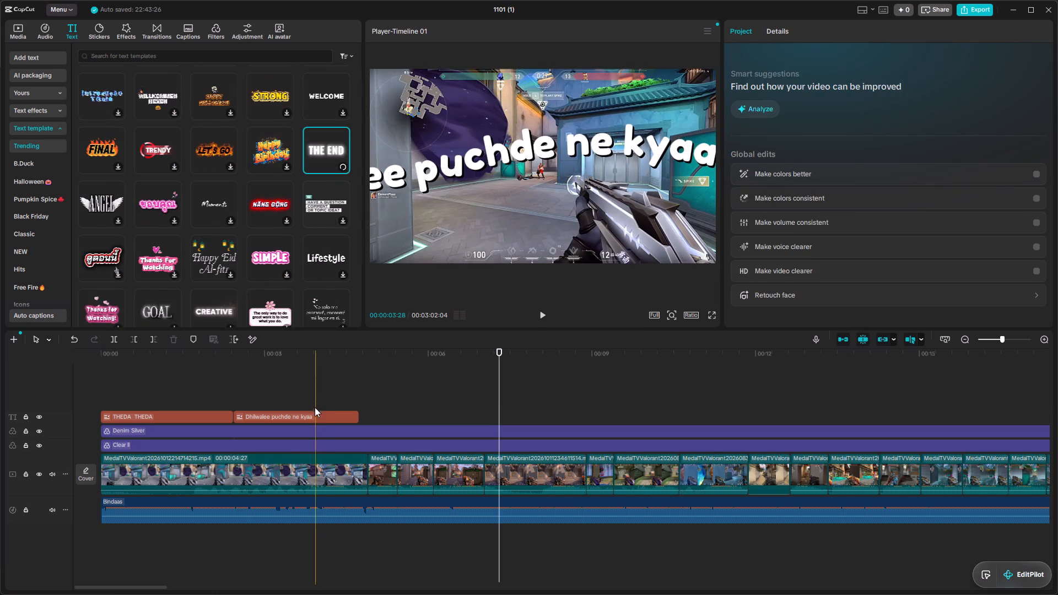
# Delete the "Dhilwalee puchde ne kyaa" lyric title from the timeline.
pyautogui.click(315, 419)
pyautogui.press('BackSpace')
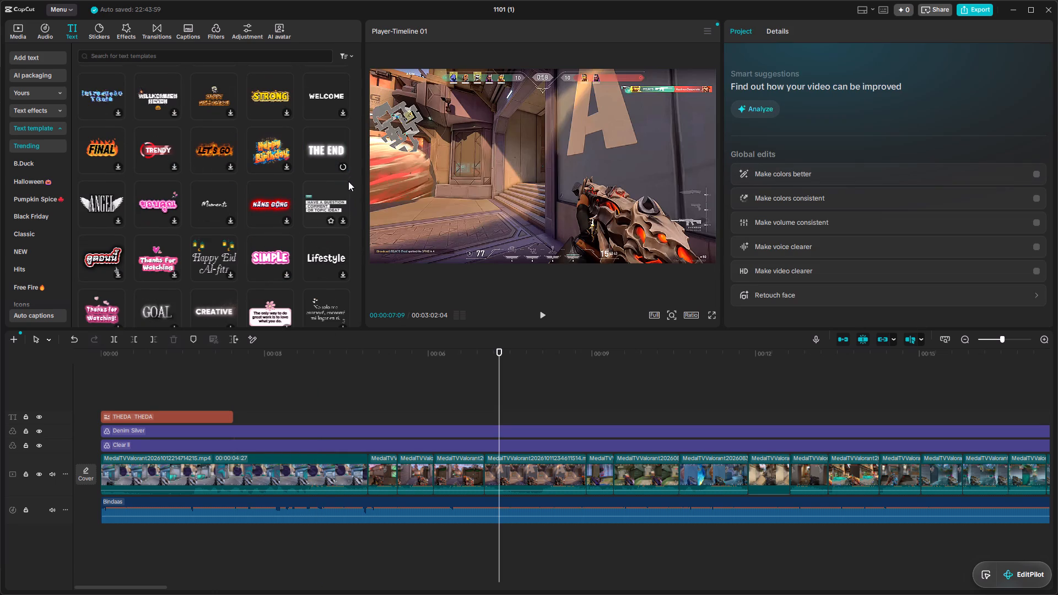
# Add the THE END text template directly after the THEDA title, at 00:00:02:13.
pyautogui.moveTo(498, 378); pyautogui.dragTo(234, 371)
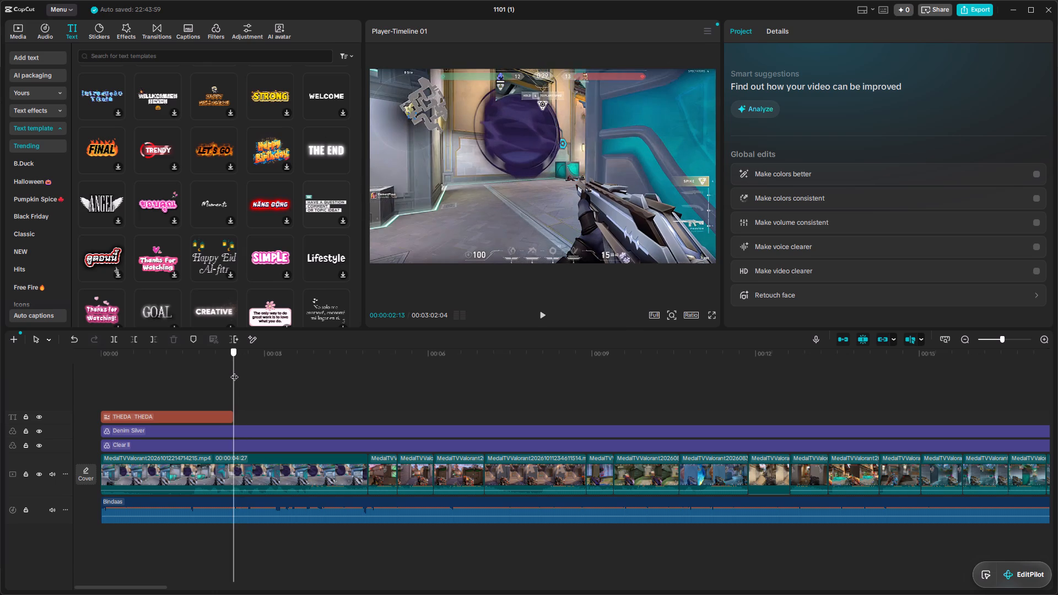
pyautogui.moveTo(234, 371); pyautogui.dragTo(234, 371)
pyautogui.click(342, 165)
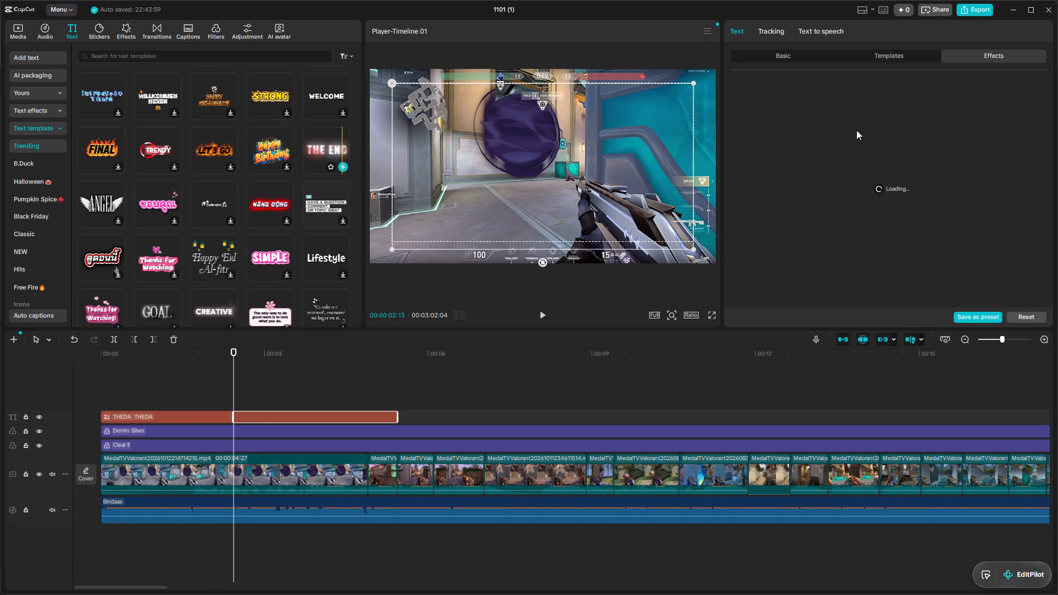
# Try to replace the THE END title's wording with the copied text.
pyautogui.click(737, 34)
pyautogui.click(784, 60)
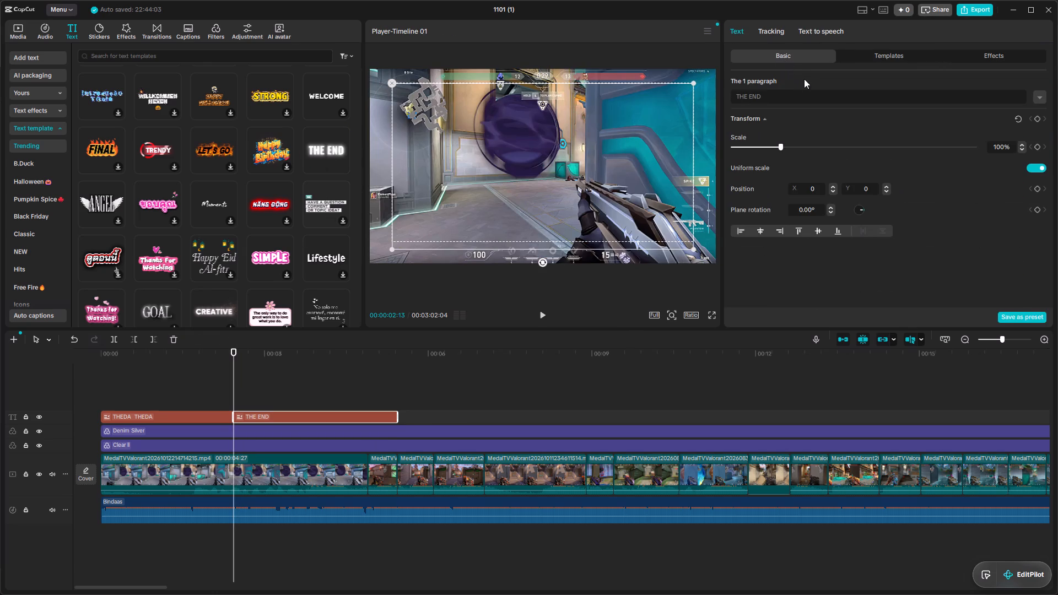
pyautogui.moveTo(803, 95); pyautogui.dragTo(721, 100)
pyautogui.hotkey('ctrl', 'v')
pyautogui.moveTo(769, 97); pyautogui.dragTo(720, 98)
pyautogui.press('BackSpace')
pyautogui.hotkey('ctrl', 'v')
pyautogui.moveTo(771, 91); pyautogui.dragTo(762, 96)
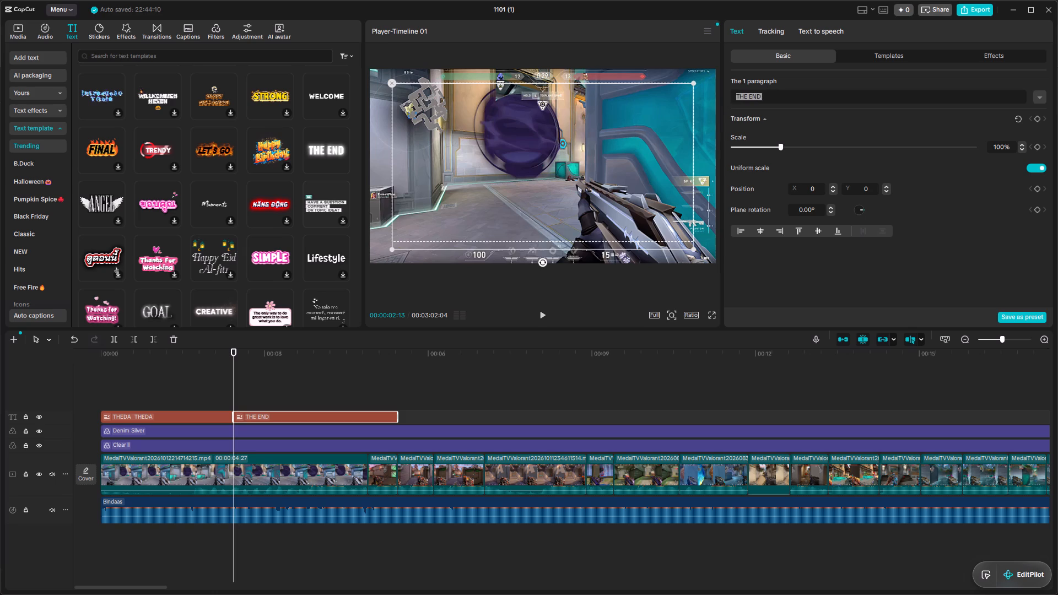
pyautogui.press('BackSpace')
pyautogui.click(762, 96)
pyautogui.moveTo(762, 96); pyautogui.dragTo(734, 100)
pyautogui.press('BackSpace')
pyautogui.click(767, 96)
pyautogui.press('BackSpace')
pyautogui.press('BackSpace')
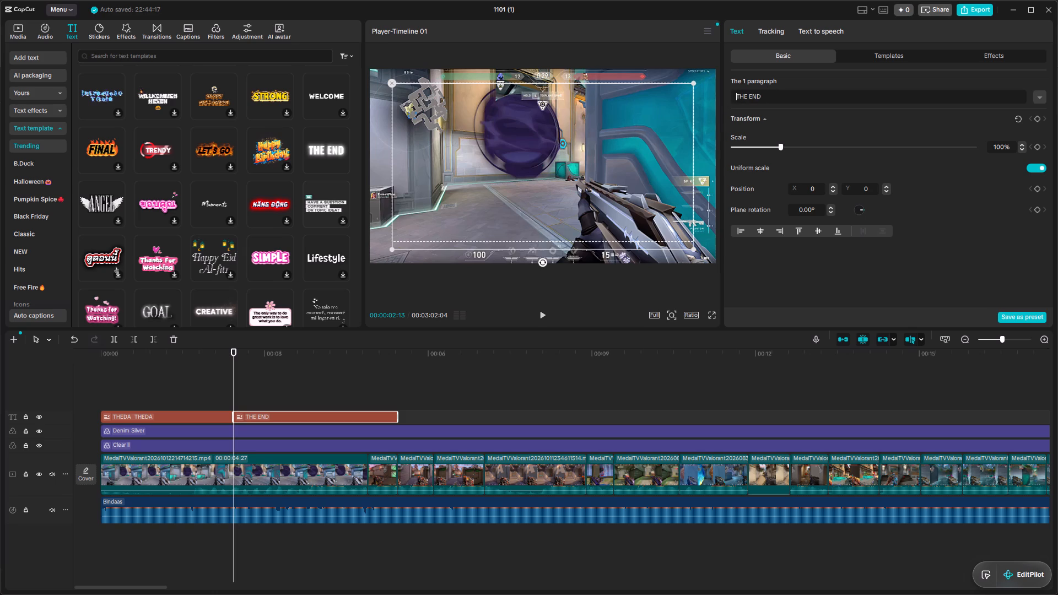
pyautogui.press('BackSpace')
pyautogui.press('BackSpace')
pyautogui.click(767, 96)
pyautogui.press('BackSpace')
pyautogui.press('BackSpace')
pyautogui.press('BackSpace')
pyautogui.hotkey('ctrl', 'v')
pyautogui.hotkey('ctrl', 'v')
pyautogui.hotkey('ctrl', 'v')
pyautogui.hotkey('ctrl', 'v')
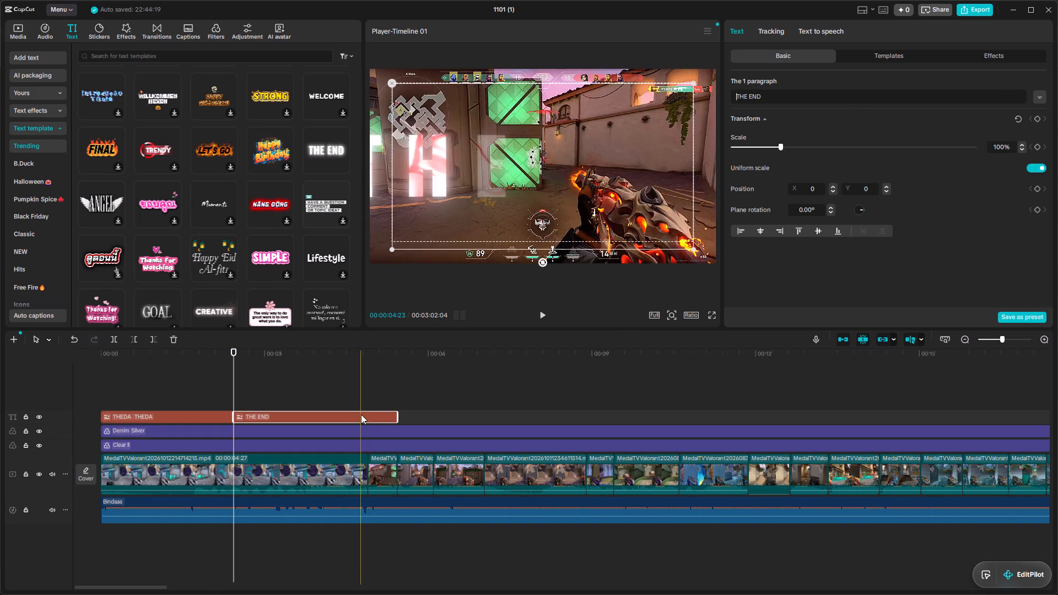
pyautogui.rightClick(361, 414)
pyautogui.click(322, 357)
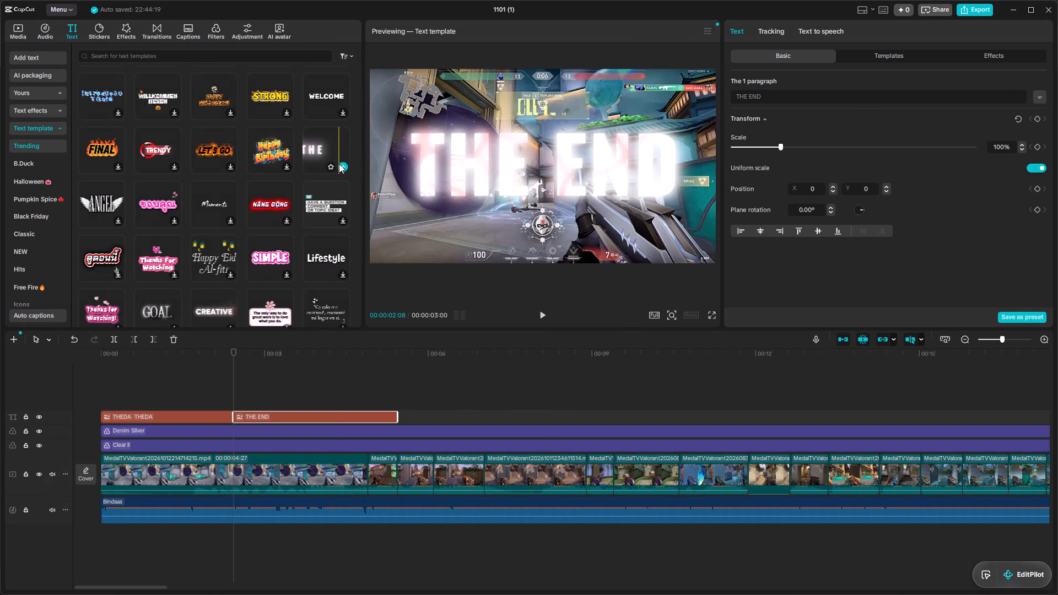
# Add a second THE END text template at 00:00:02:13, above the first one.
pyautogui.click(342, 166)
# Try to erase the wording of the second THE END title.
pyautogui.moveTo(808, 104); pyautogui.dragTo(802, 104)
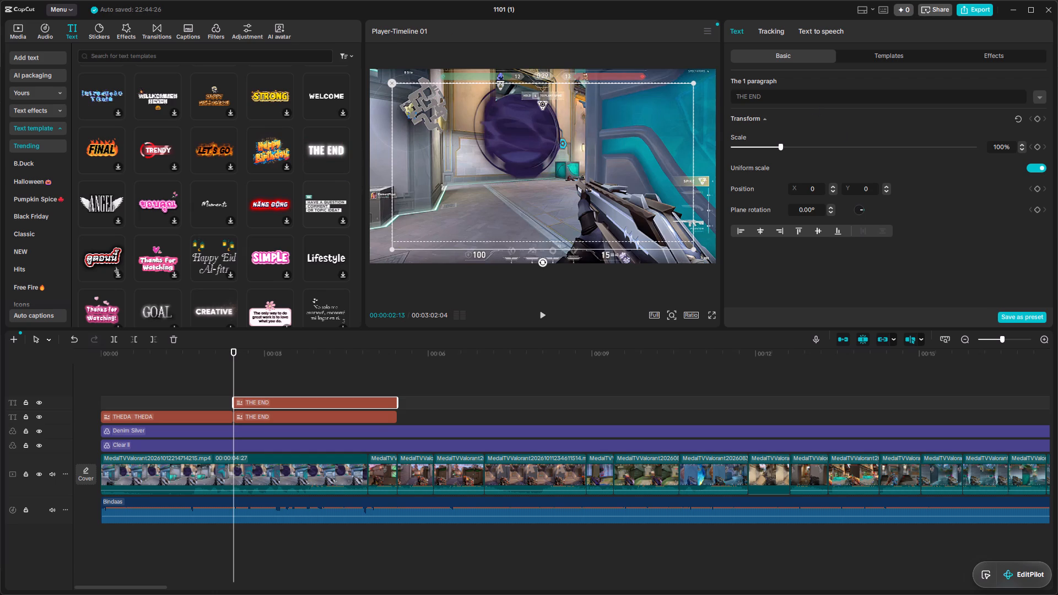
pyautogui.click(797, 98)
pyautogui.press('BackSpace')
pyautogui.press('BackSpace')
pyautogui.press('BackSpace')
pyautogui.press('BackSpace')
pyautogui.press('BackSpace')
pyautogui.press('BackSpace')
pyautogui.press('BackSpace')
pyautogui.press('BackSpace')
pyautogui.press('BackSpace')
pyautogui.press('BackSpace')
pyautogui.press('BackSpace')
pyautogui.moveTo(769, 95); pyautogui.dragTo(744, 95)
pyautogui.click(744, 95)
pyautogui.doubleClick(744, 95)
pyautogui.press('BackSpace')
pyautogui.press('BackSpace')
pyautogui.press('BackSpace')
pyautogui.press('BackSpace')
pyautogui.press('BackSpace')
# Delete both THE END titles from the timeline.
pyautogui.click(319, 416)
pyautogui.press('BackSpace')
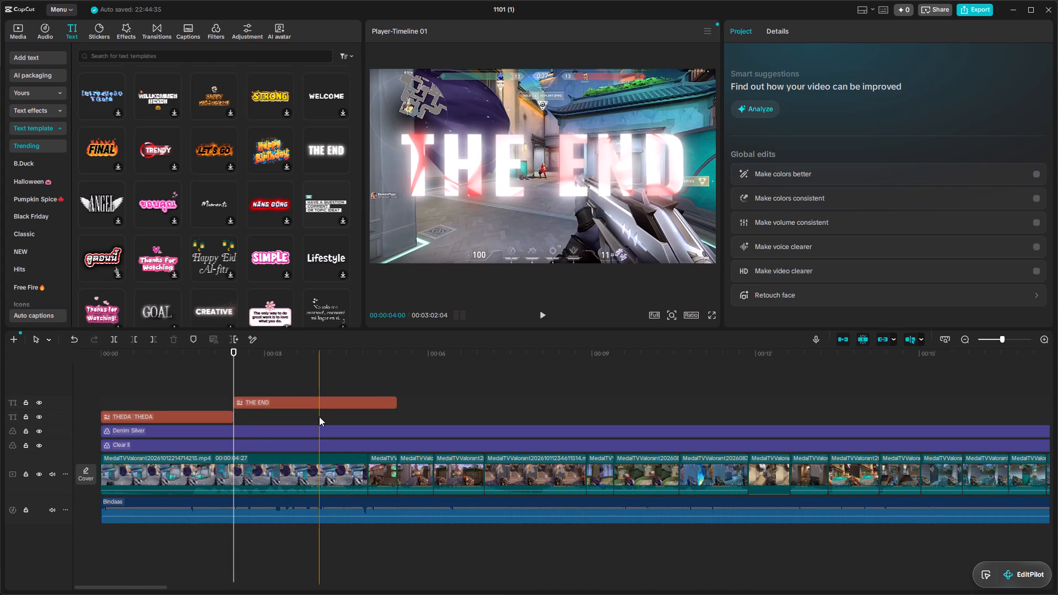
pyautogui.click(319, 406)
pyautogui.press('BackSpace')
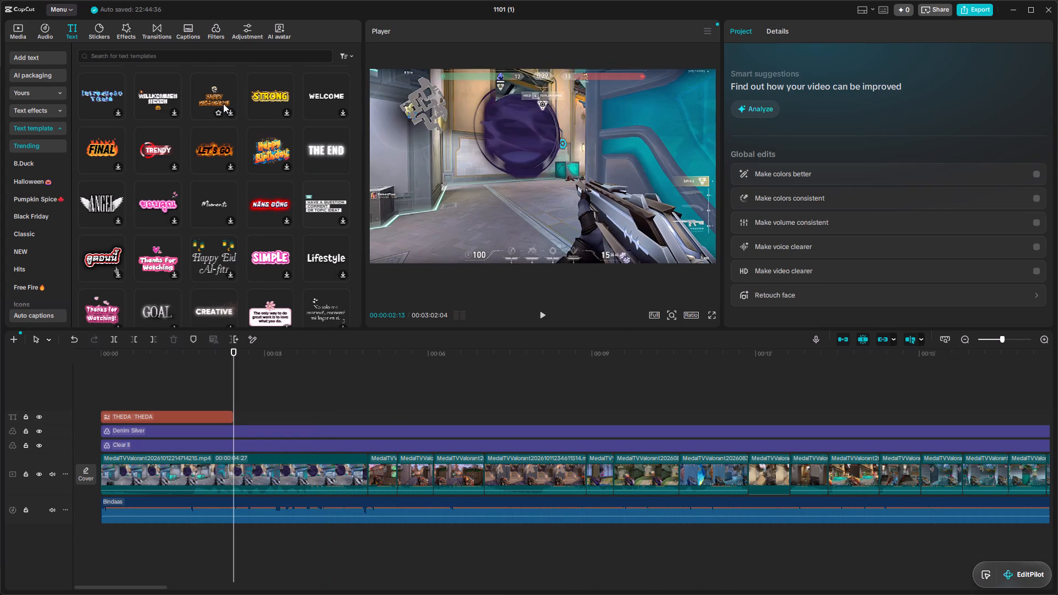
# Add the glowing white THE END text template from the Trending collection at 00:00:02:13, right after the THEDA title.
pyautogui.scroll(2, 223, 104)
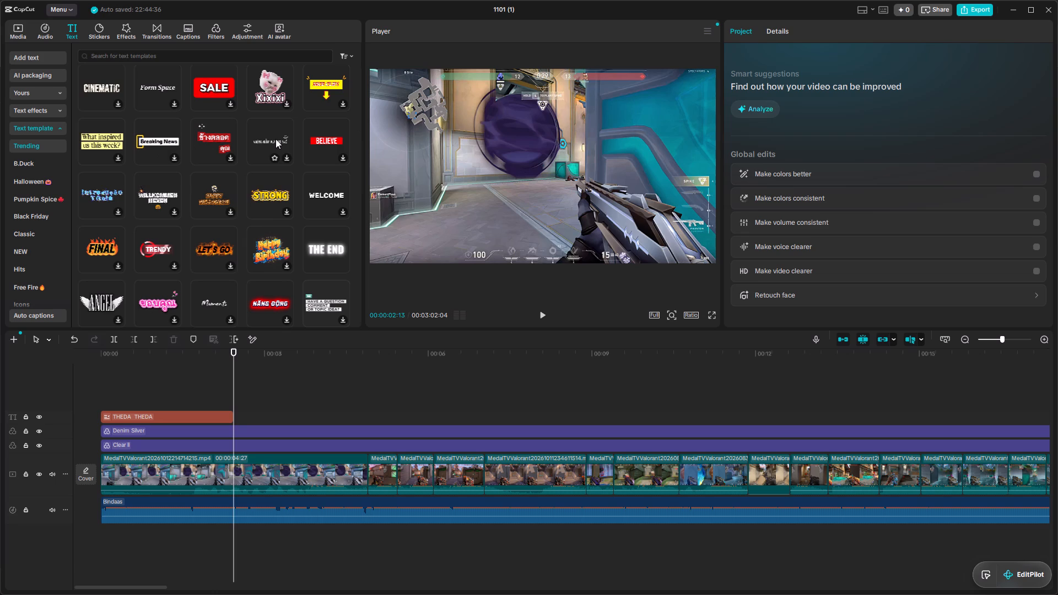
pyautogui.scroll(2, 327, 178)
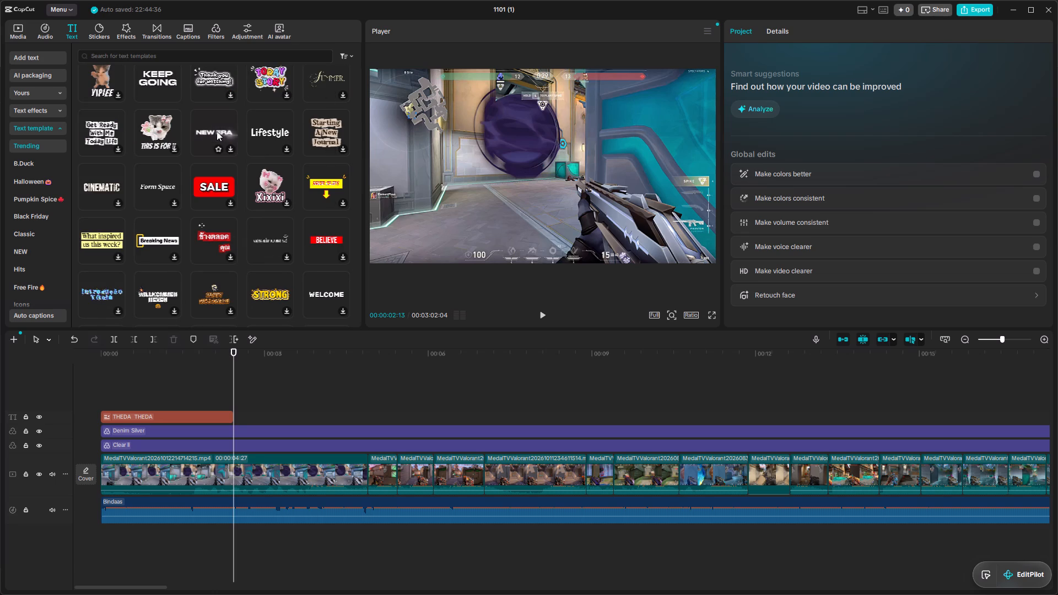
pyautogui.scroll(1, 217, 131)
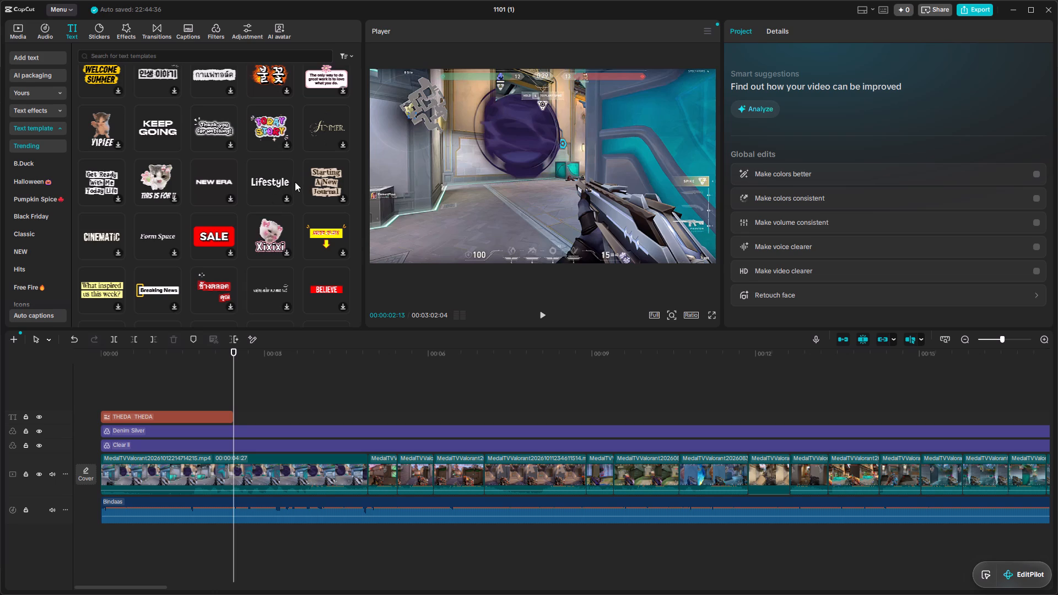
pyautogui.scroll(1, 170, 127)
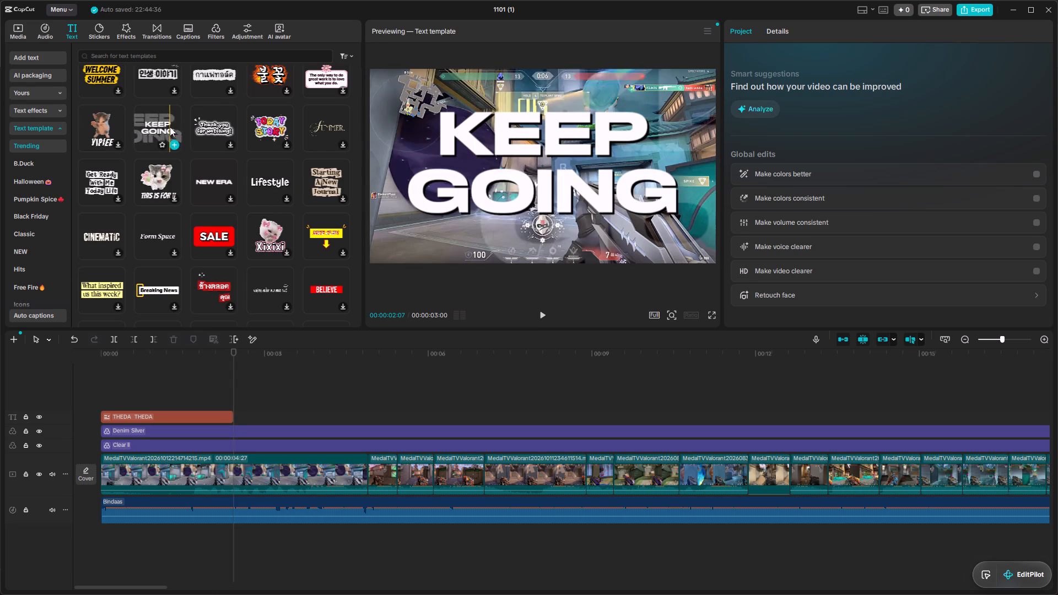
pyautogui.scroll(1, 278, 106)
pyautogui.scroll(2, 350, 125)
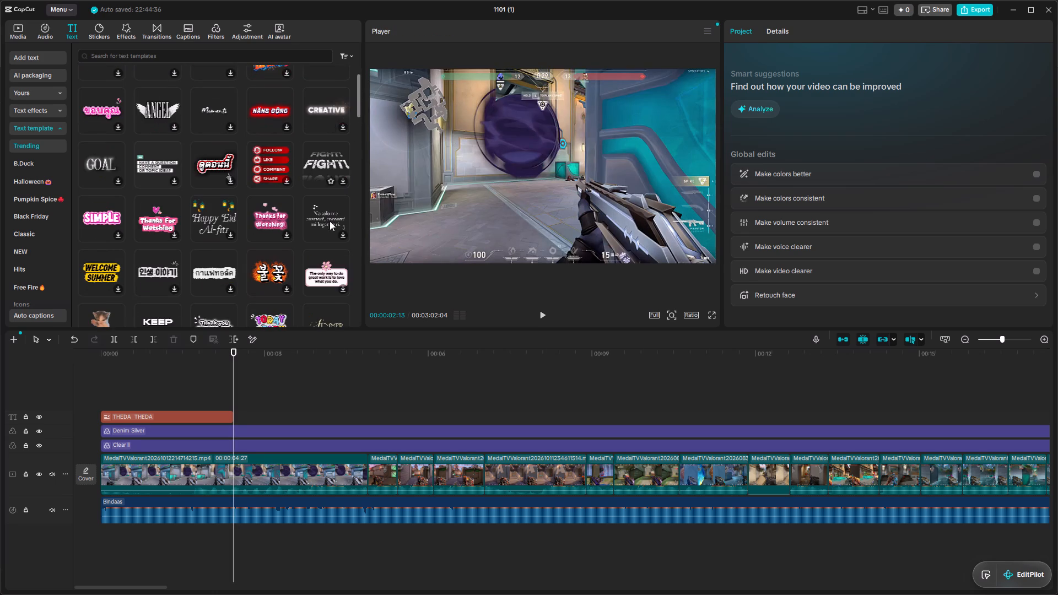
pyautogui.scroll(2, 334, 227)
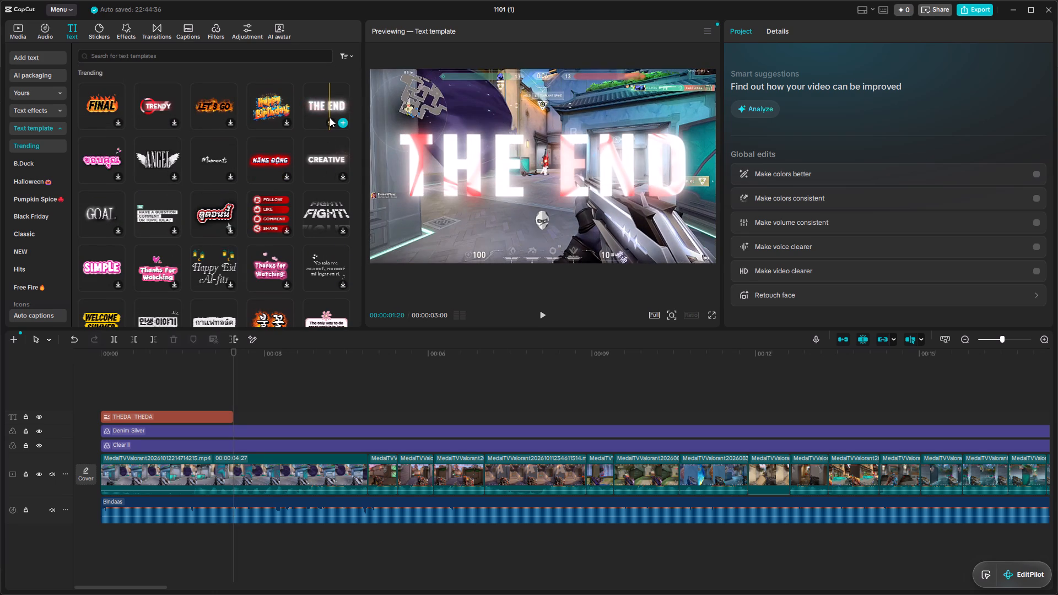
pyautogui.click(345, 125)
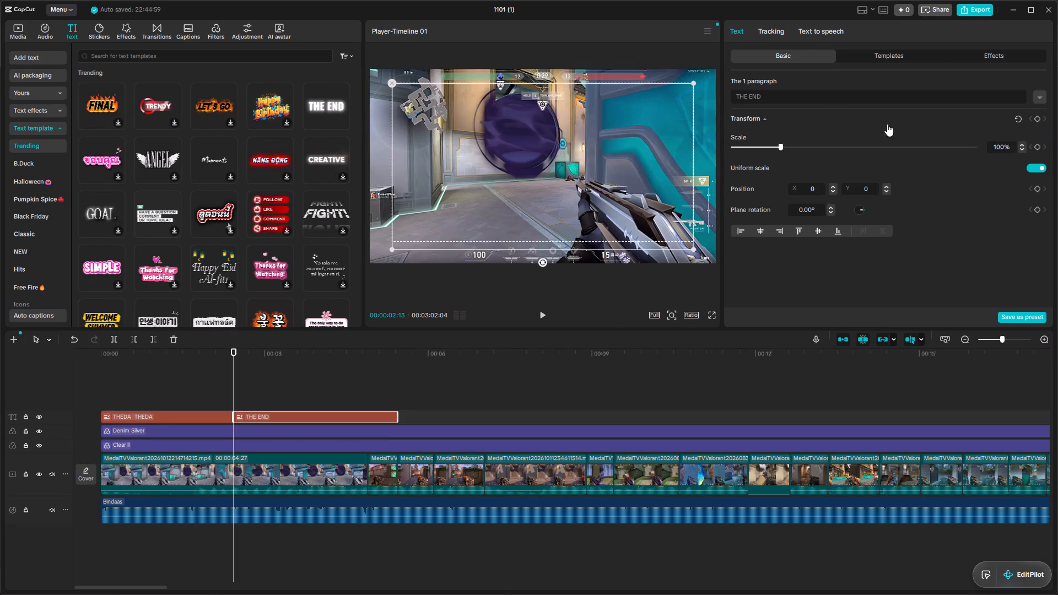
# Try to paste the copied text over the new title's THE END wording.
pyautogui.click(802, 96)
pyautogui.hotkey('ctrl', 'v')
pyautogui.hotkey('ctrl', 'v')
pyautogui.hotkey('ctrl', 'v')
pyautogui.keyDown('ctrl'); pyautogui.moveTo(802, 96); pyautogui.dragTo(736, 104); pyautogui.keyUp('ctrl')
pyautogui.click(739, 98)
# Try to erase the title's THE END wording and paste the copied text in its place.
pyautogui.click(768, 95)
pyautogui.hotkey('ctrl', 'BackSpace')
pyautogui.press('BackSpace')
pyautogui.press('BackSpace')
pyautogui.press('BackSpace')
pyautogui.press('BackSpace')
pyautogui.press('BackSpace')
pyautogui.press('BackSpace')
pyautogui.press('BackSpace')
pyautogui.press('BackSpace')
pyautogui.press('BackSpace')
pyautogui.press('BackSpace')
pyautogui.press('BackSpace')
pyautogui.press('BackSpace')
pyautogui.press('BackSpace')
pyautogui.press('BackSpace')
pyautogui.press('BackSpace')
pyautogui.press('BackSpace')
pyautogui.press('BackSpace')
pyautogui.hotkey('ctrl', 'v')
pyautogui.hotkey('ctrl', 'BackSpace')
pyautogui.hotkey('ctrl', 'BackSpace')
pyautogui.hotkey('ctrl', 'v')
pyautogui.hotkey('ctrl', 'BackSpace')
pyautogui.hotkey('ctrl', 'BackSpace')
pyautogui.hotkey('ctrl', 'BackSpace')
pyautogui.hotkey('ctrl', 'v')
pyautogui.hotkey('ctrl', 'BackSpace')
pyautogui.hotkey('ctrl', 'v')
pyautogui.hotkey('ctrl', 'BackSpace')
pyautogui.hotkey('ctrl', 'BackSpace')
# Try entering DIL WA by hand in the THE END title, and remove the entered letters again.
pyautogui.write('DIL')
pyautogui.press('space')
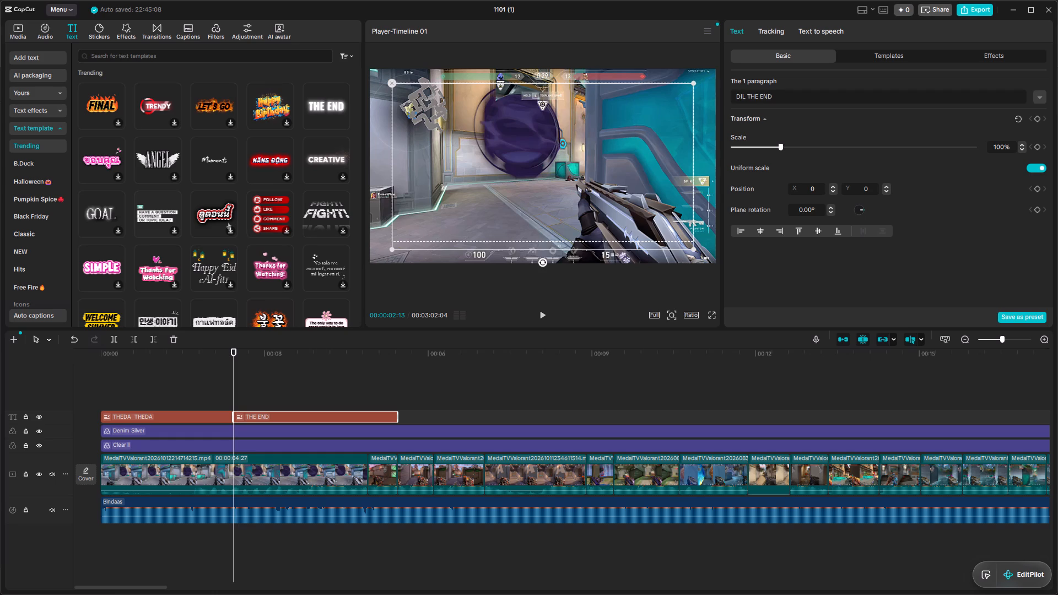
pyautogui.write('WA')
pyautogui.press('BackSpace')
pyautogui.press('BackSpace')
# Copy the lyric line "Dhilwalee puchde ne kyaa" from the Bindaas lyrics page in Chrome and return to CapCut.
pyautogui.hotkey('alt', 'Tab')
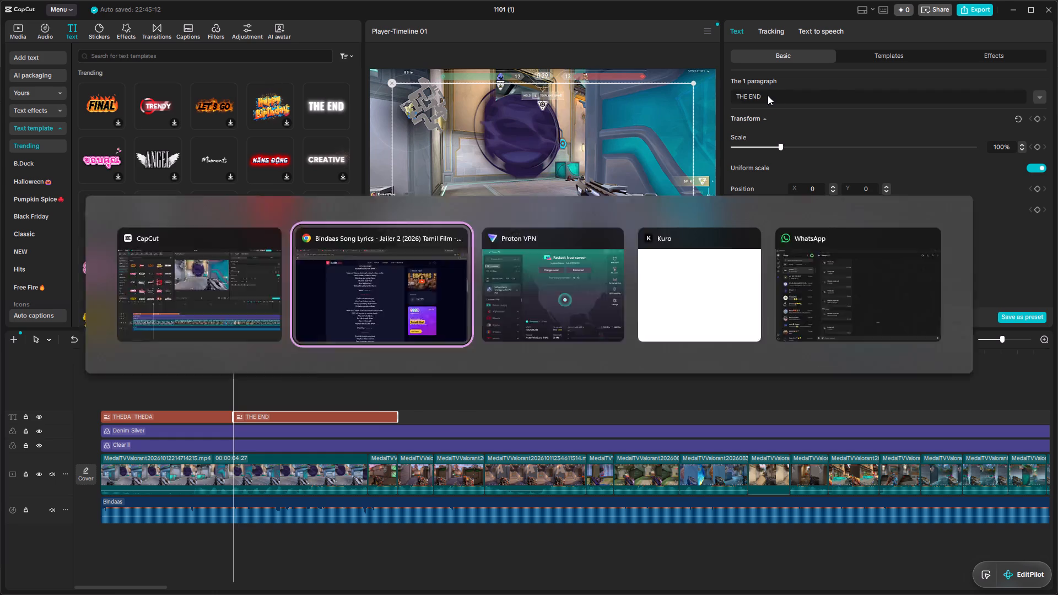
pyautogui.moveTo(360, 351); pyautogui.dragTo(483, 363)
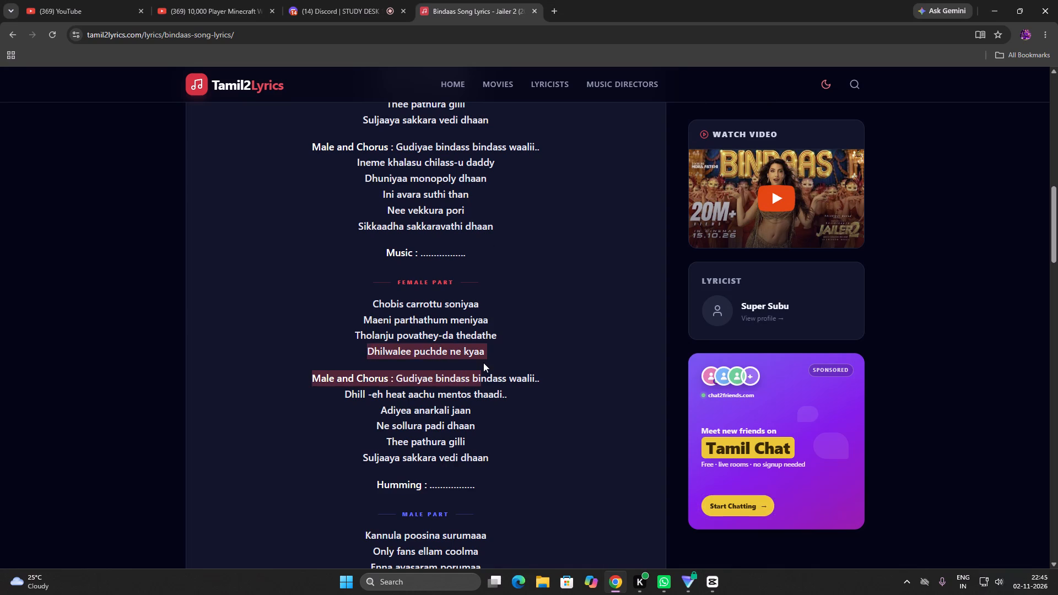
pyautogui.moveTo(483, 363); pyautogui.dragTo(485, 354)
pyautogui.hotkey('ctrl', 'c')
pyautogui.click(536, 318)
pyautogui.hotkey('alt', 'Tab')
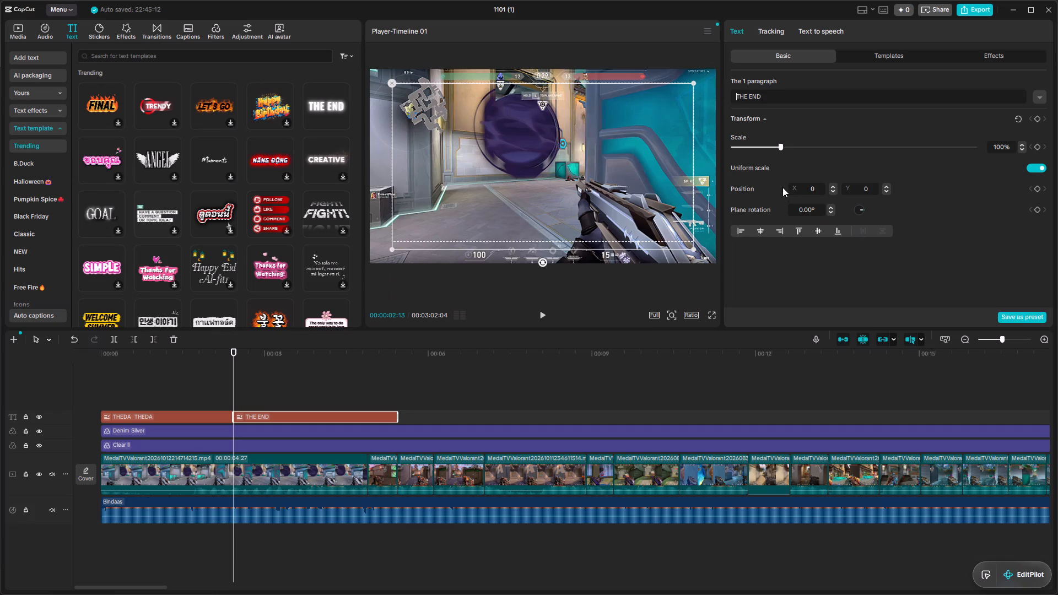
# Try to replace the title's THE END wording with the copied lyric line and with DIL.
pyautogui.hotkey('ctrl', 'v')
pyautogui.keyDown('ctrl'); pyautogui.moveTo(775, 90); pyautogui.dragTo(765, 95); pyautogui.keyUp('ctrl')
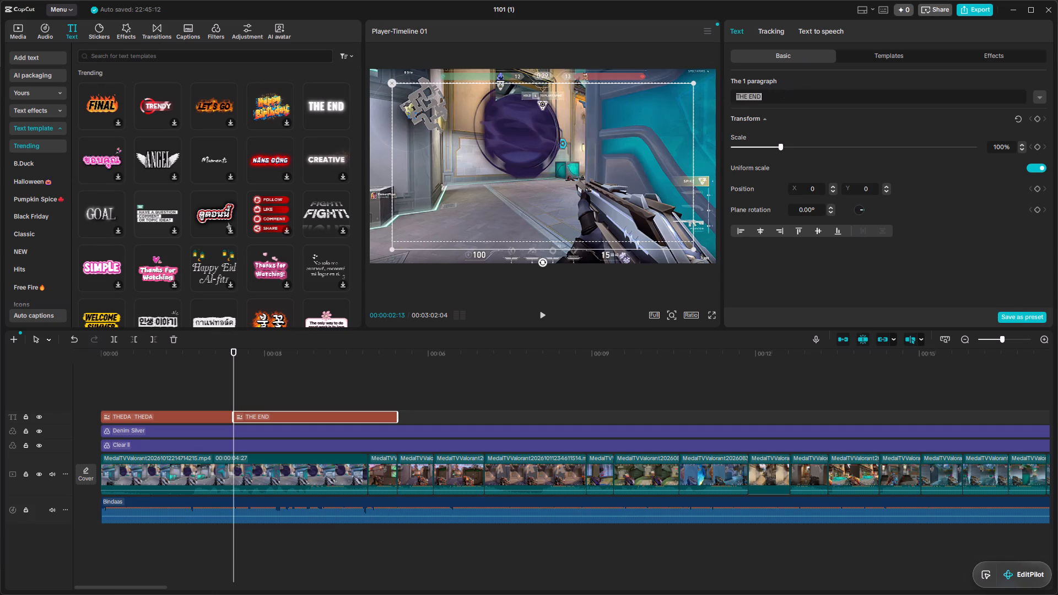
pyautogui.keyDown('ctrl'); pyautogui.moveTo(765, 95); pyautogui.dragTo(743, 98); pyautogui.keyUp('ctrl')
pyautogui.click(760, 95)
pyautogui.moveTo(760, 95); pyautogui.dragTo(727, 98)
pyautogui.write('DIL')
# Switch between CapCut and Chrome to check the "Dhilwalee puchde ne kyaa" line on the Bindaas lyrics page.
pyautogui.hotkey('alt', 'Tab')
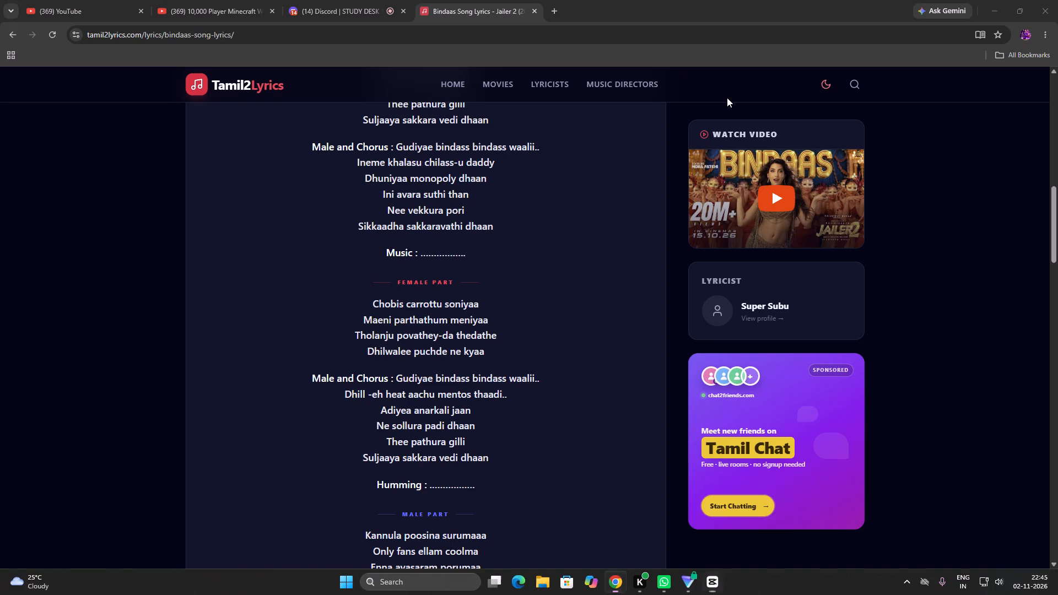
pyautogui.hotkey('alt', 'Tab')
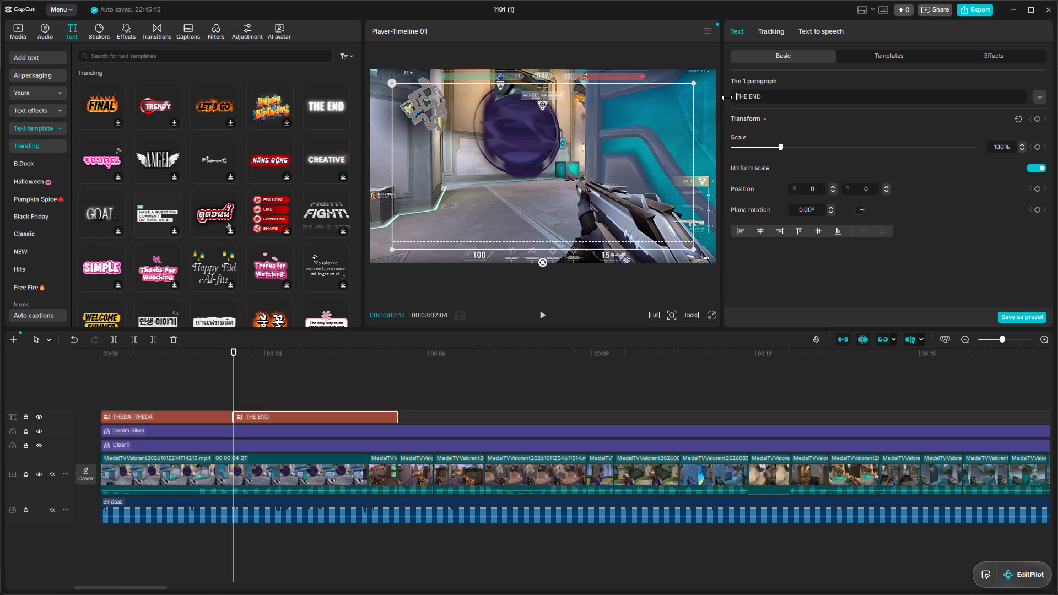
pyautogui.hotkey('alt', 'Tab')
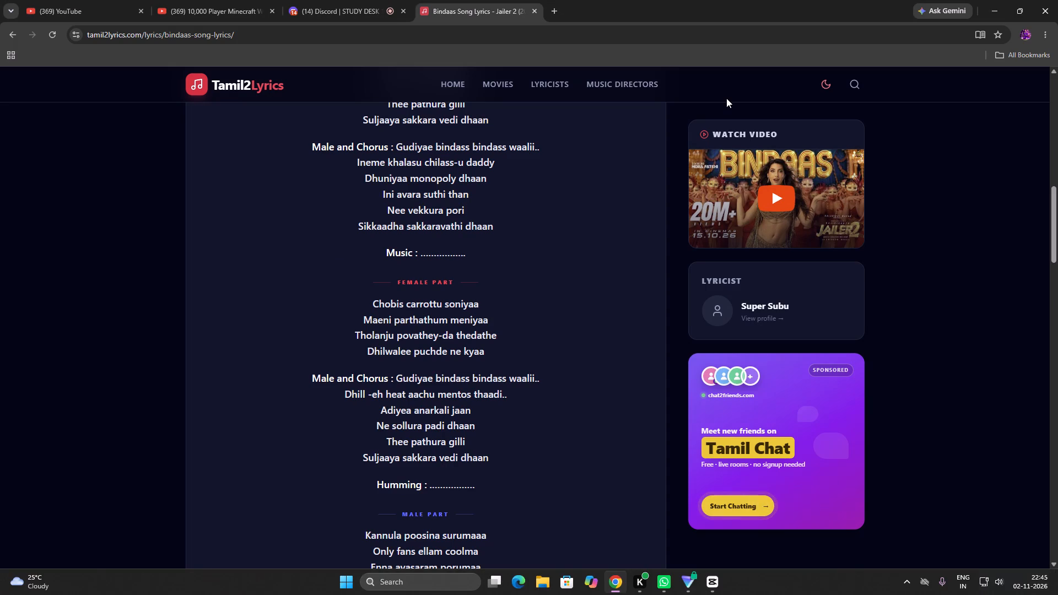
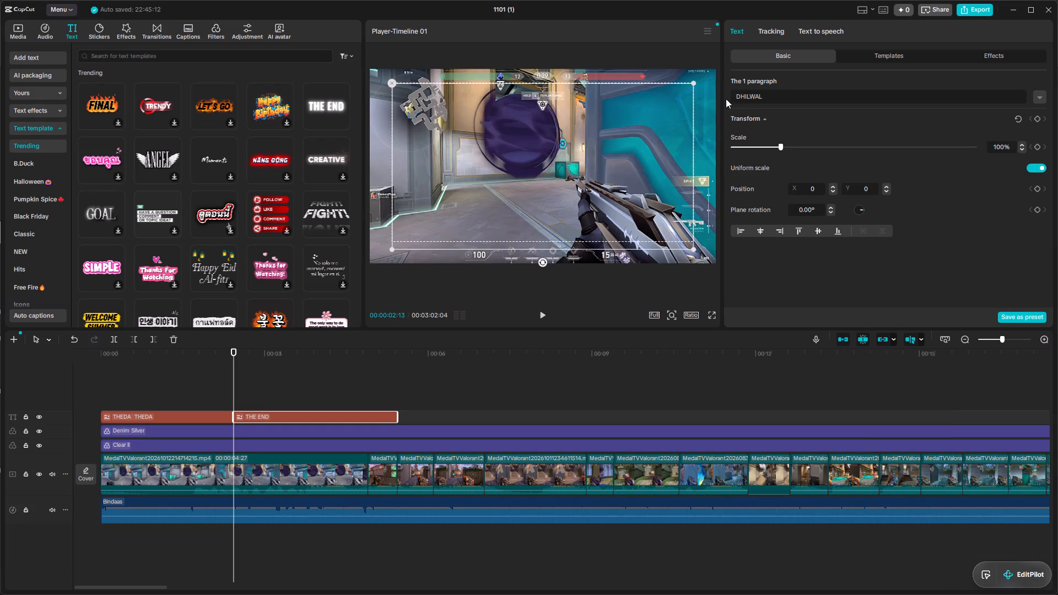
# Extend the lyric wording in the THE END template title so that it reads DHILWALEE PUCH NE.
pyautogui.write('EE')
pyautogui.press('space')
pyautogui.write('PUCH NE')
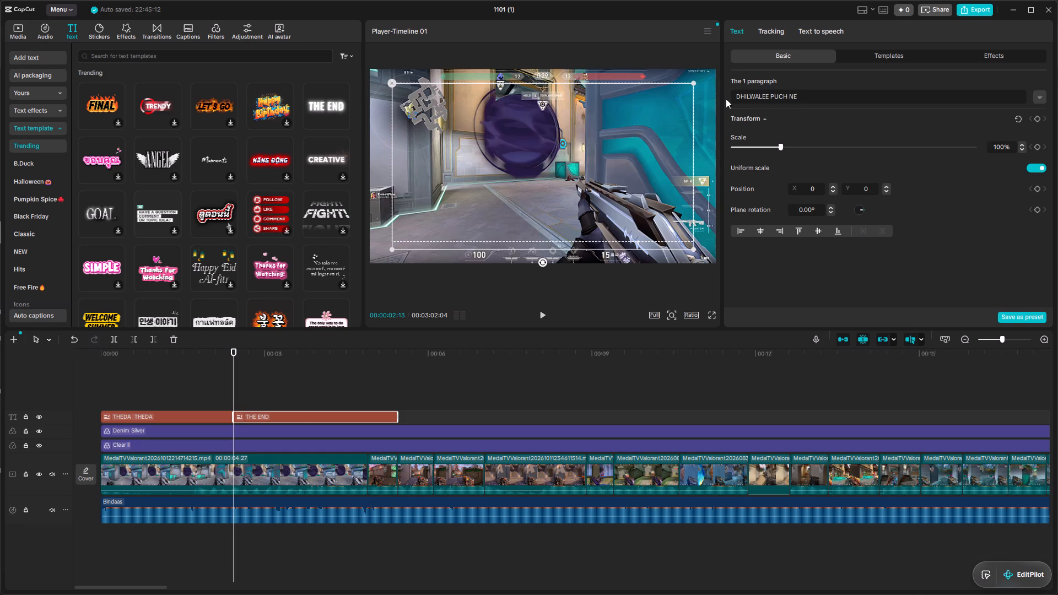
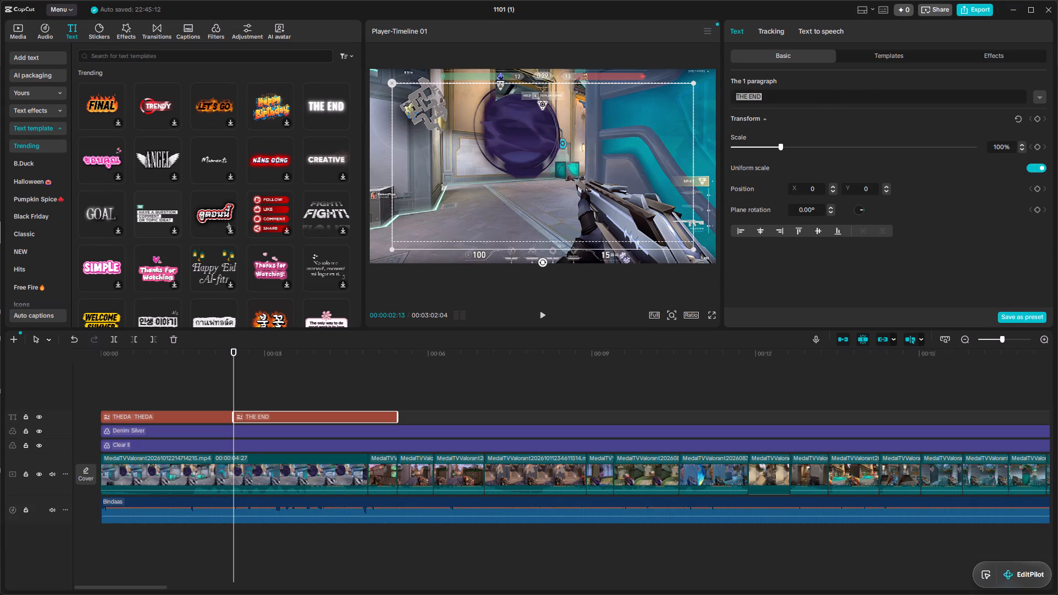
# Replace the wording of the THE END template title with DILWALEE.
pyautogui.write('DILWA')
pyautogui.write('LEE')
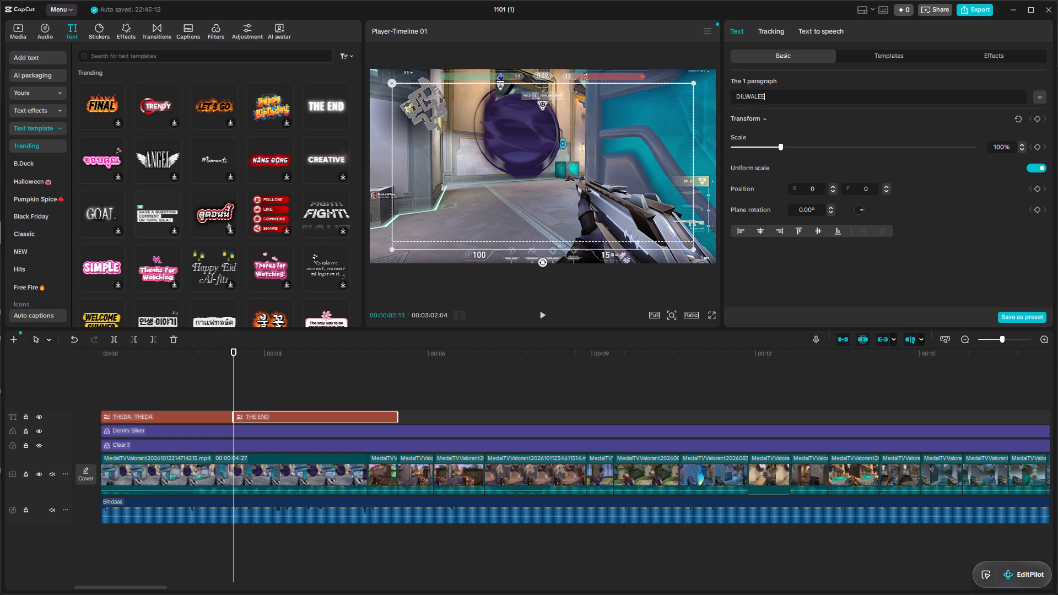
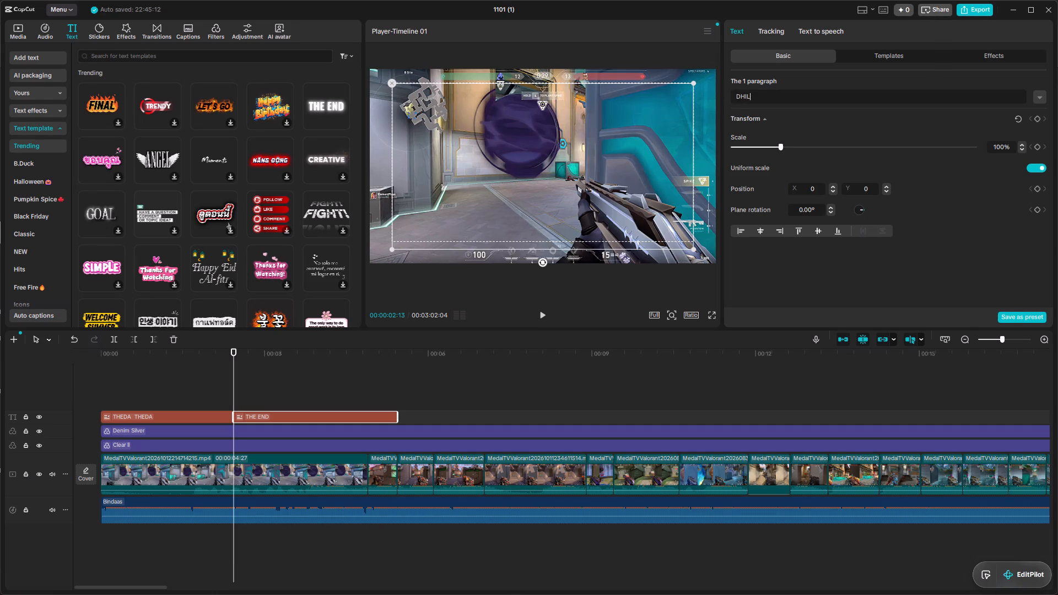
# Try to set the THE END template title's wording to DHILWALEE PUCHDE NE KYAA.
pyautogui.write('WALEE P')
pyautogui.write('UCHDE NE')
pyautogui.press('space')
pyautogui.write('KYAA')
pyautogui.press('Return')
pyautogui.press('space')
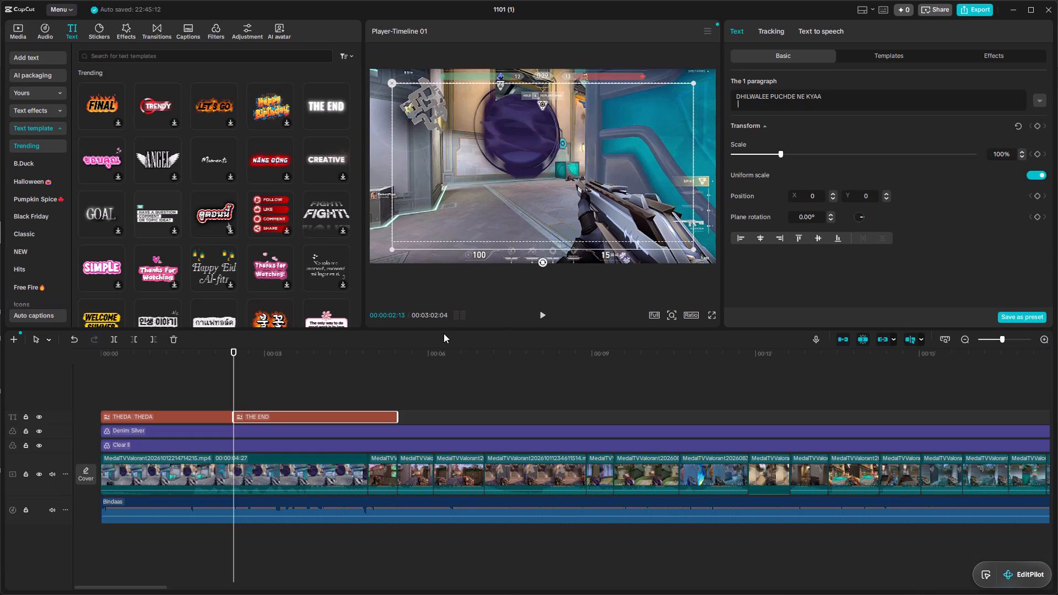
# Play the montage from 00:00:02:13 to check the second template title over the footage.
pyautogui.click(543, 320)
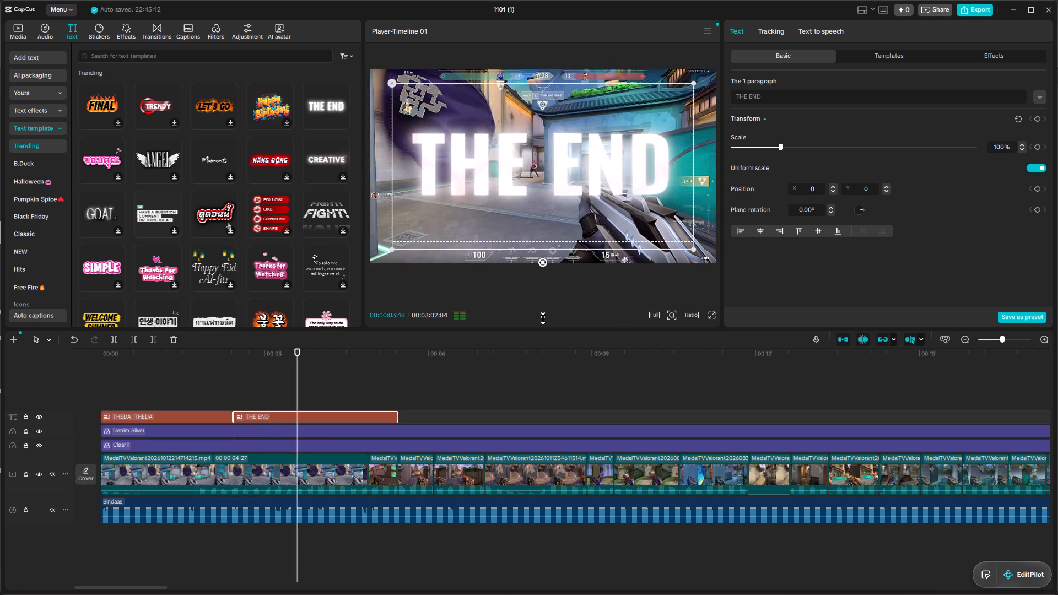
pyautogui.press('space')
pyautogui.click(543, 318)
pyautogui.click(542, 318)
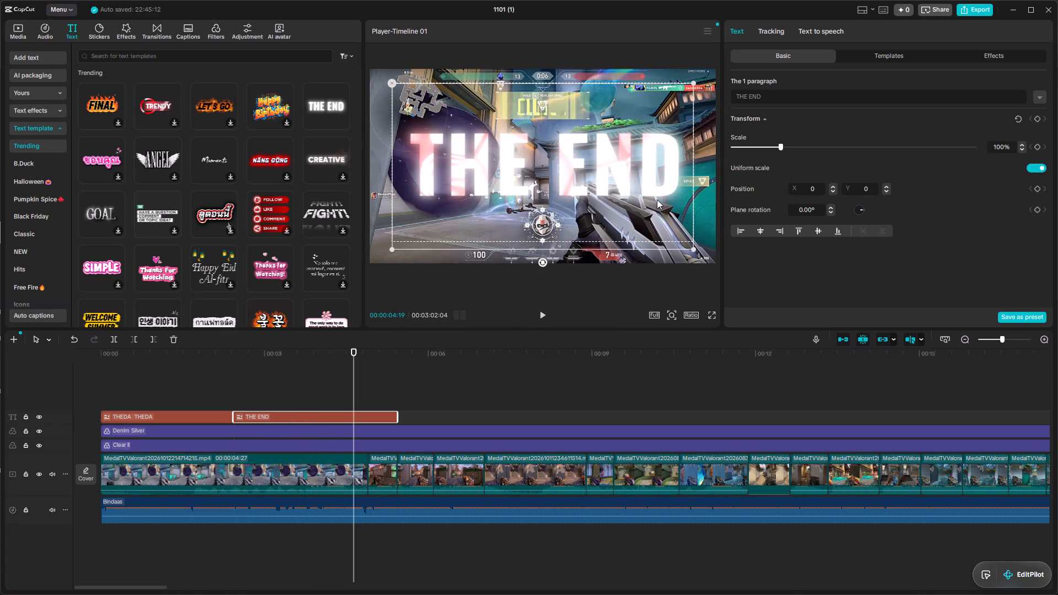
# Remove the THE END template title from the montage.
pyautogui.rightClick(638, 203)
pyautogui.rightClick(628, 213)
pyautogui.moveTo(628, 213); pyautogui.dragTo(622, 336)
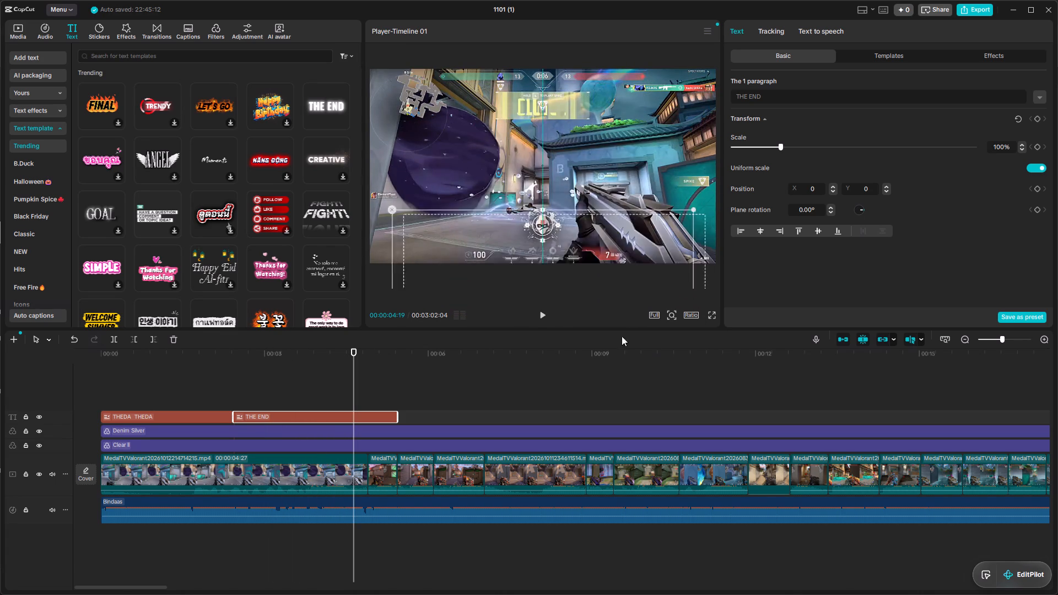
pyautogui.moveTo(622, 336); pyautogui.dragTo(598, 213)
pyautogui.press('BackSpace')
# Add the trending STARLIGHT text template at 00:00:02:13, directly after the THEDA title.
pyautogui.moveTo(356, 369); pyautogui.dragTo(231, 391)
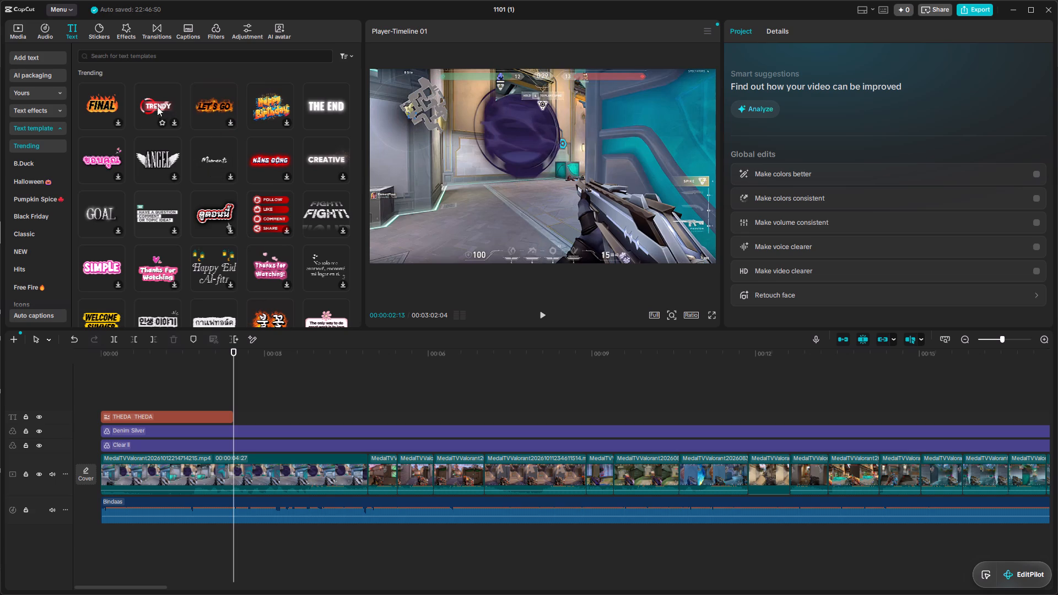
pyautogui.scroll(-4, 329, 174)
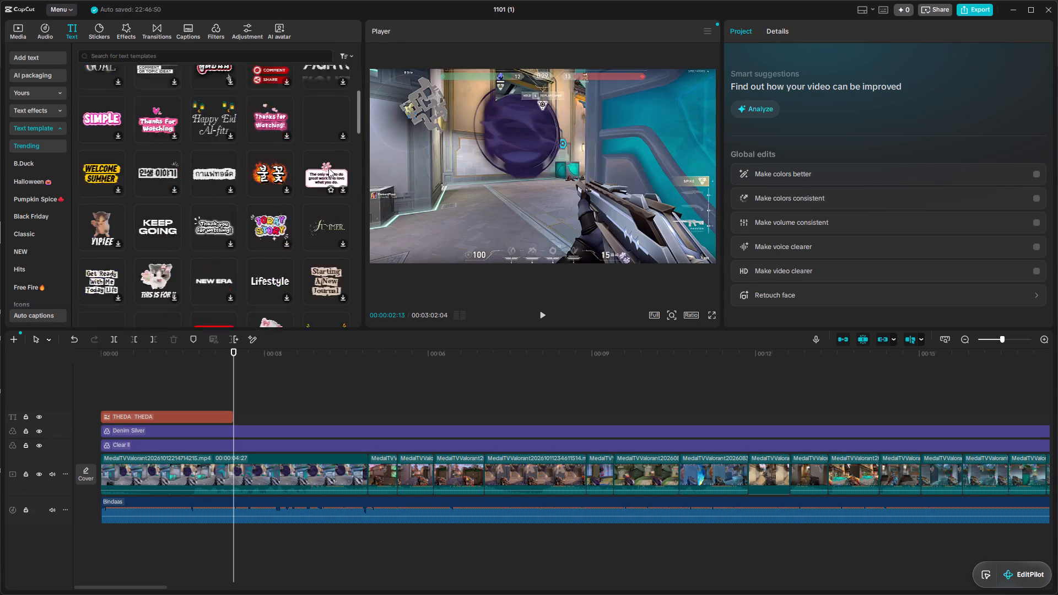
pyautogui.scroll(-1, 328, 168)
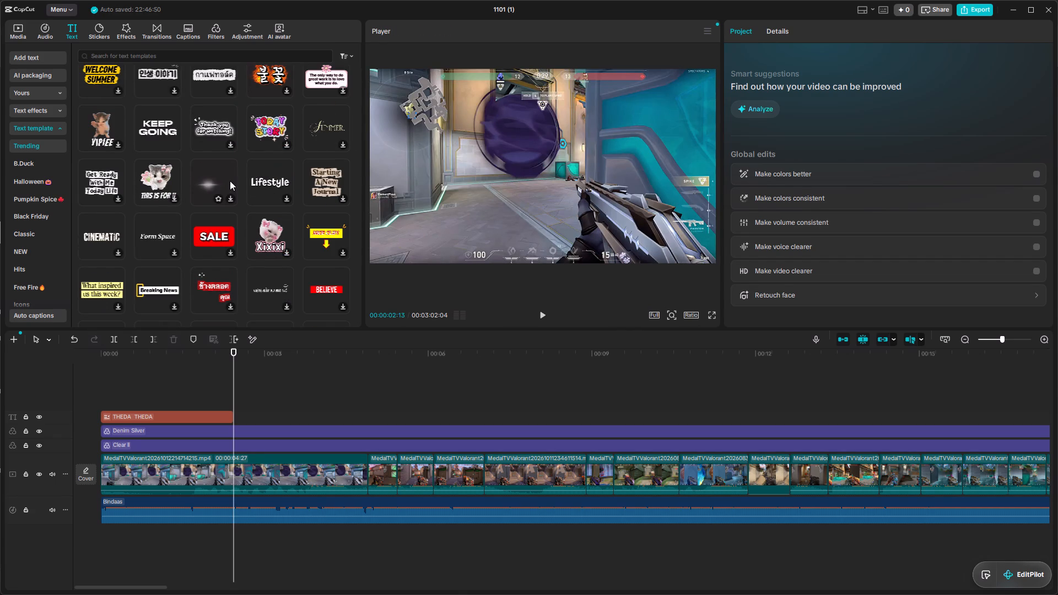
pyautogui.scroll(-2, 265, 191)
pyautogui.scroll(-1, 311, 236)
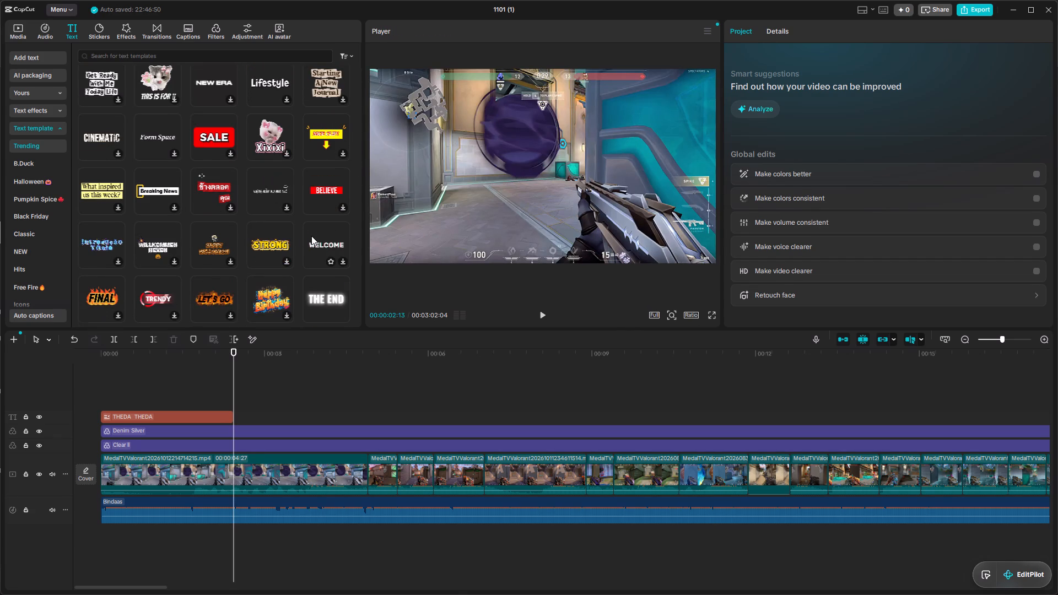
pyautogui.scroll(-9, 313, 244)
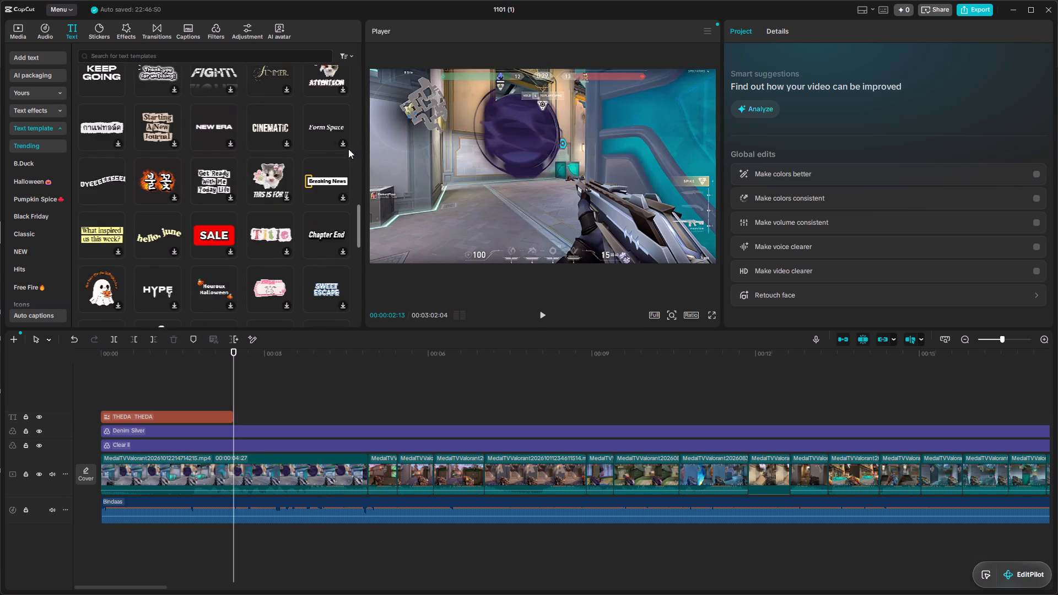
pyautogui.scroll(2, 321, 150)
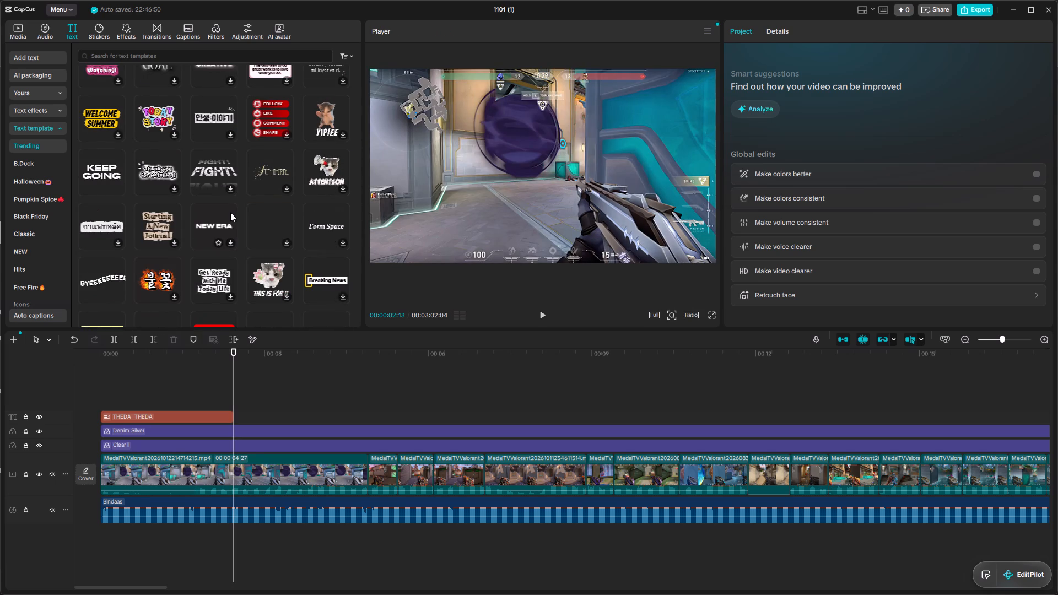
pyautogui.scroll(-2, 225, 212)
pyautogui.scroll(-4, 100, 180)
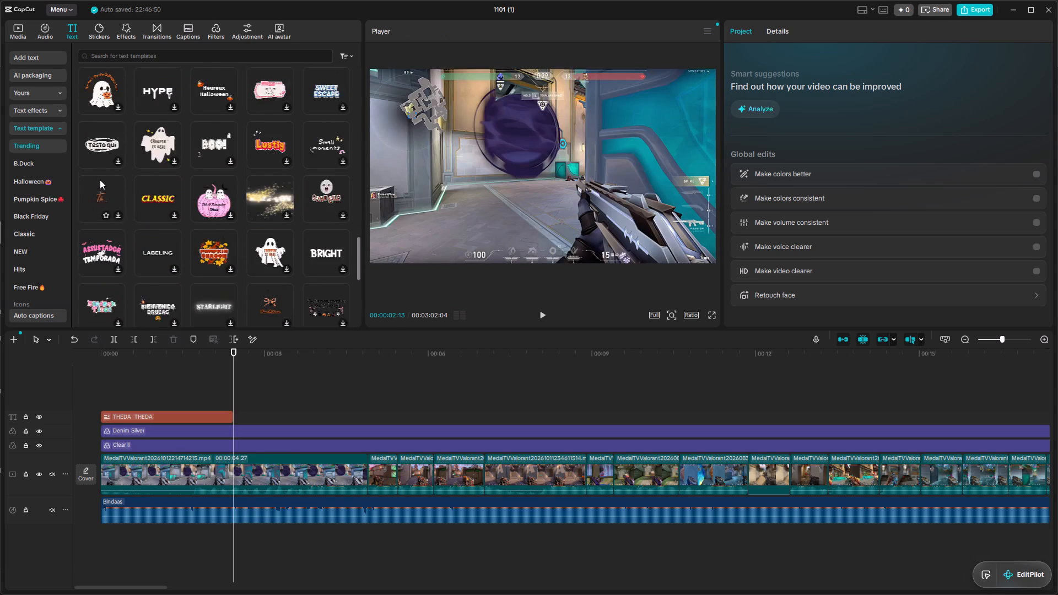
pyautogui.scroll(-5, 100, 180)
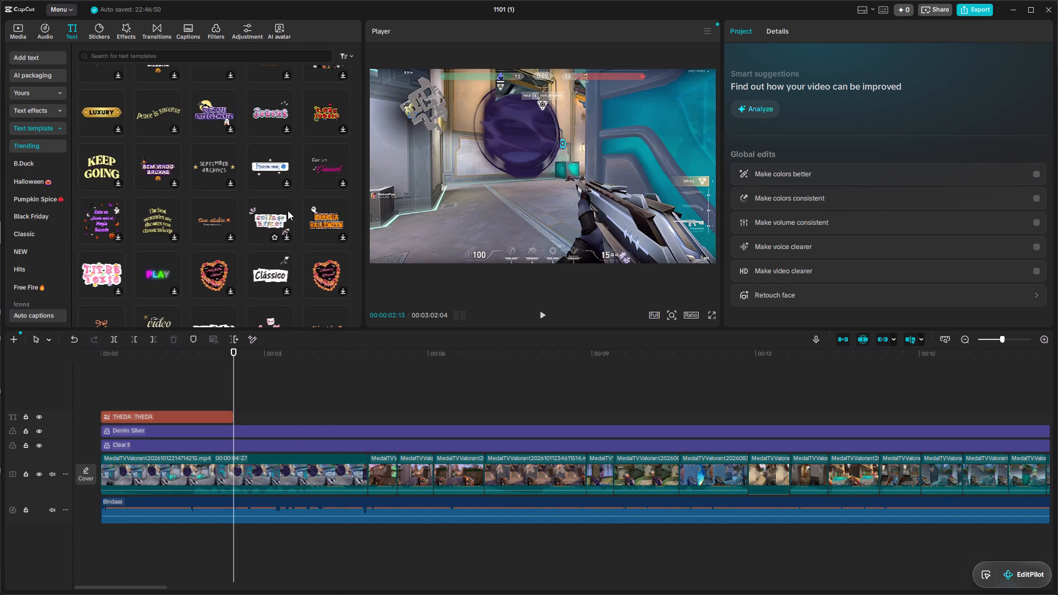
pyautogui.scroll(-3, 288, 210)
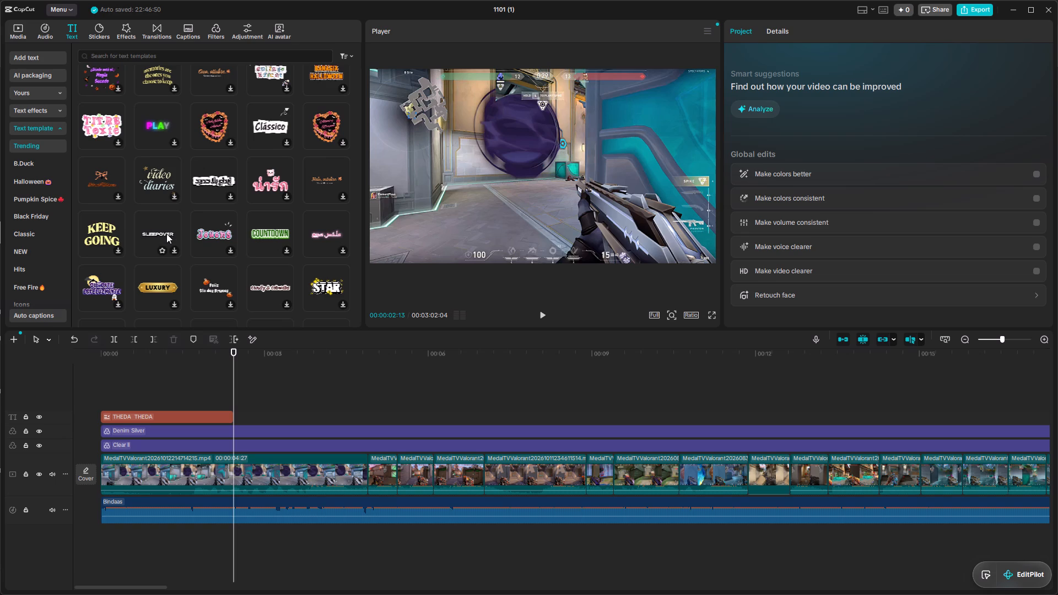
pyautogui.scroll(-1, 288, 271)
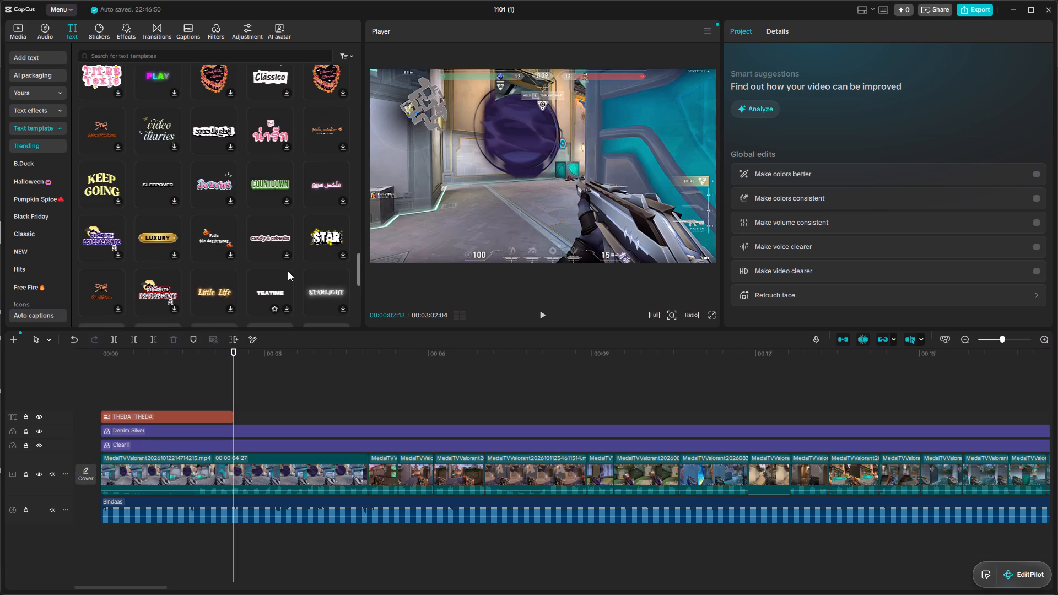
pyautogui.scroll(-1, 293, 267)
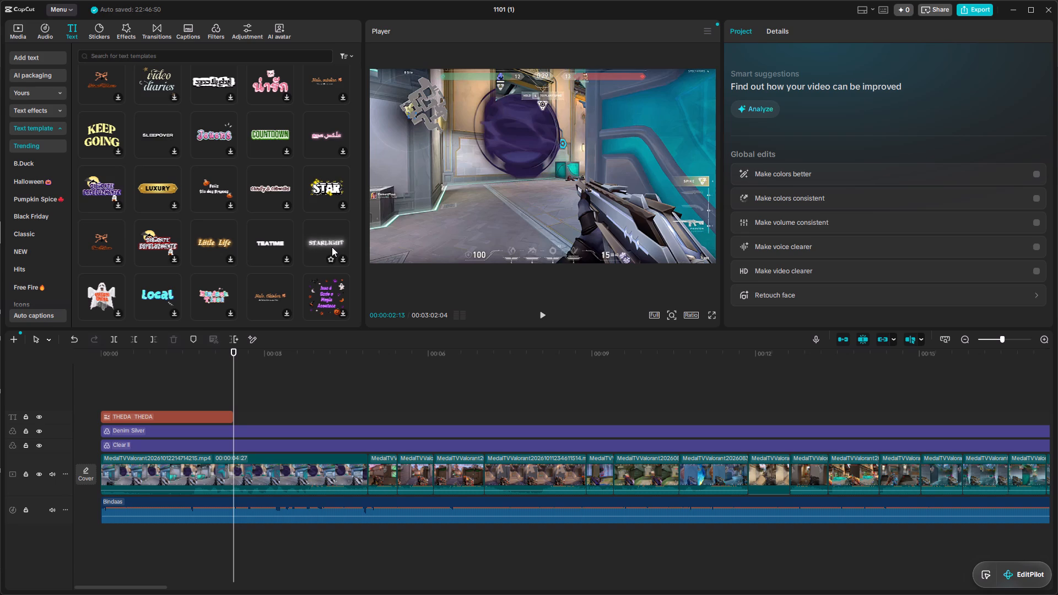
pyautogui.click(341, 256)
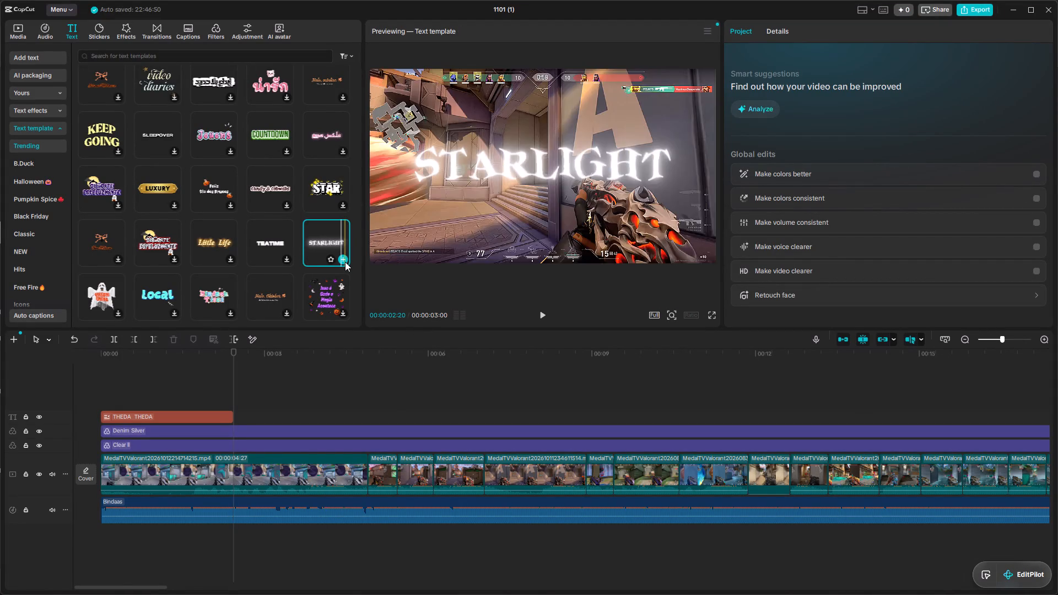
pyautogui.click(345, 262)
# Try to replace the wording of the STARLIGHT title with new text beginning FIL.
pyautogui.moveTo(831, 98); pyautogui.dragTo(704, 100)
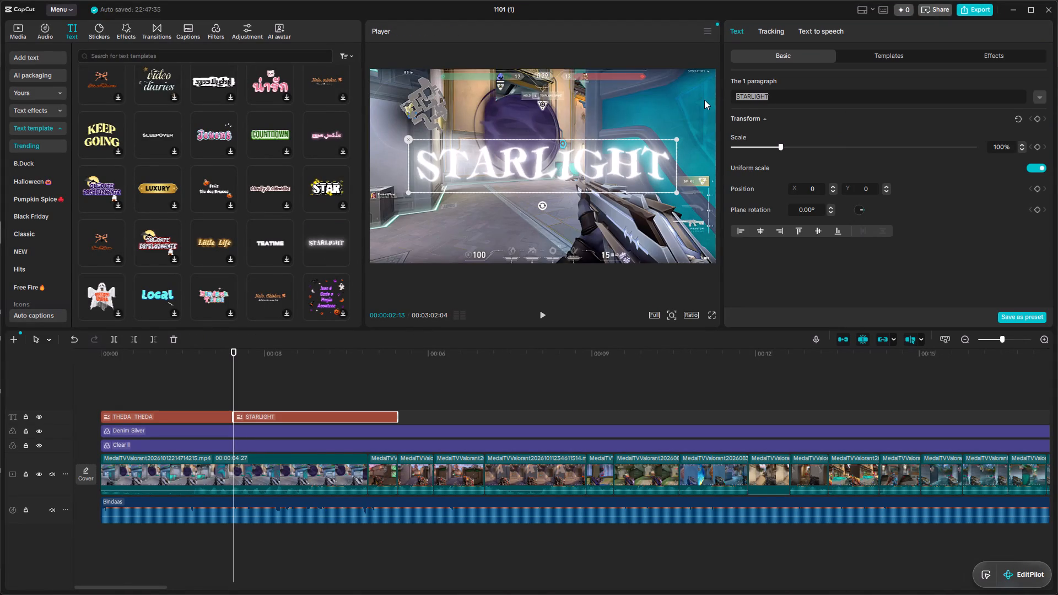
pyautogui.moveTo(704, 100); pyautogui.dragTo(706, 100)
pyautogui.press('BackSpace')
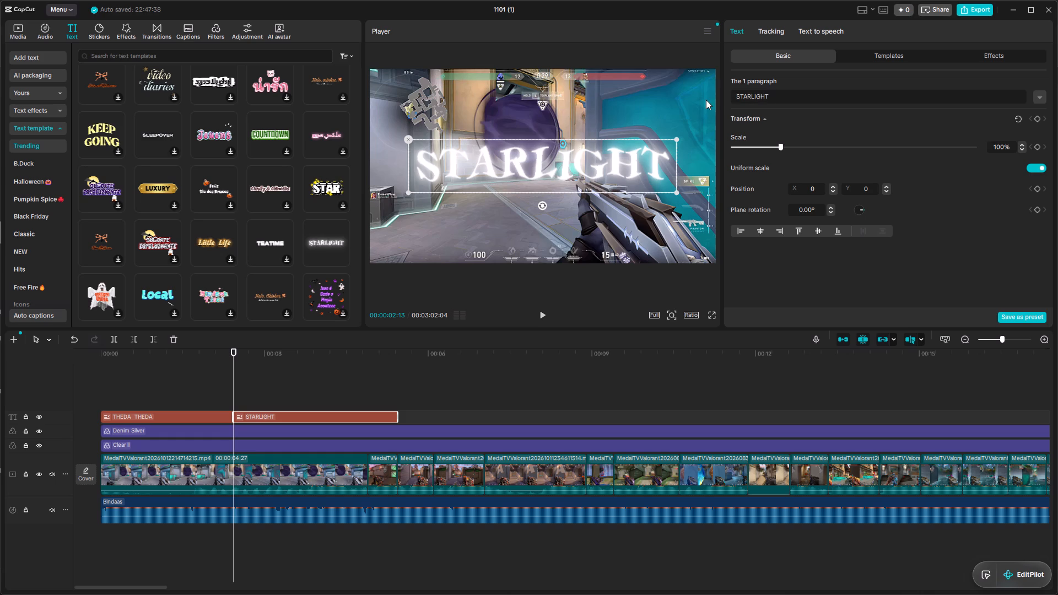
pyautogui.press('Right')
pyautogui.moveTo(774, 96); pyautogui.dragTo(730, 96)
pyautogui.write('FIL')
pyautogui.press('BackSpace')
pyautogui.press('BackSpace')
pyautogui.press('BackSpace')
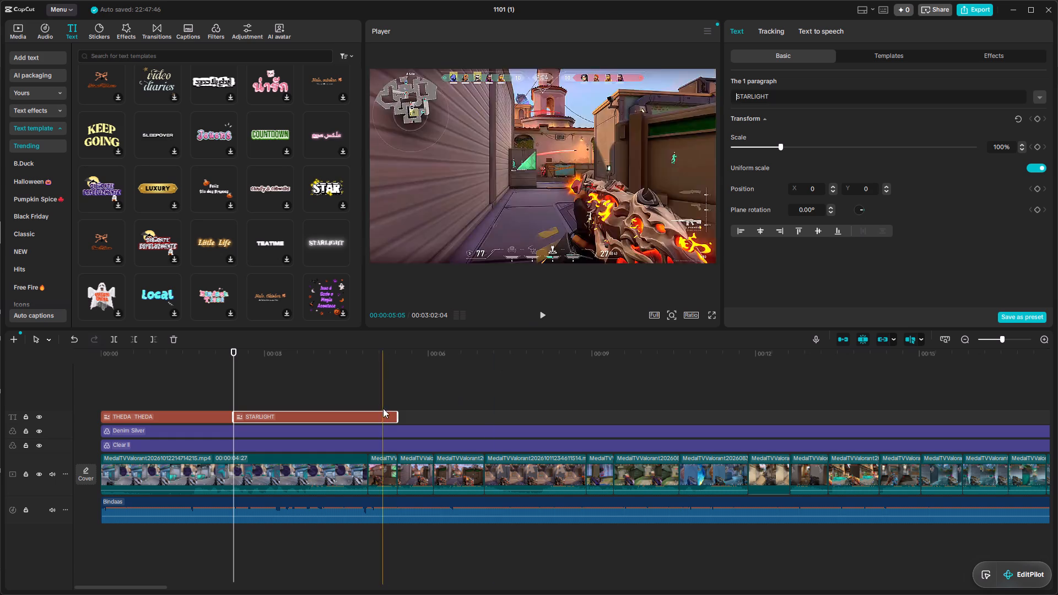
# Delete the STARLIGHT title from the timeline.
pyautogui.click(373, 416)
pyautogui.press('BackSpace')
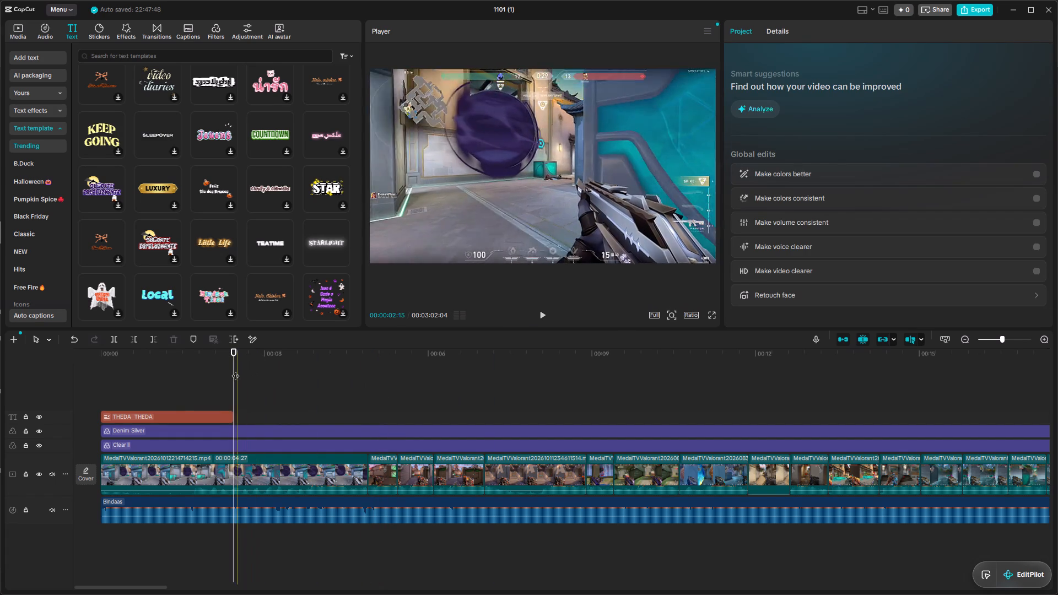
# Return the playhead to the start of the timeline.
pyautogui.moveTo(234, 370); pyautogui.dragTo(89, 389)
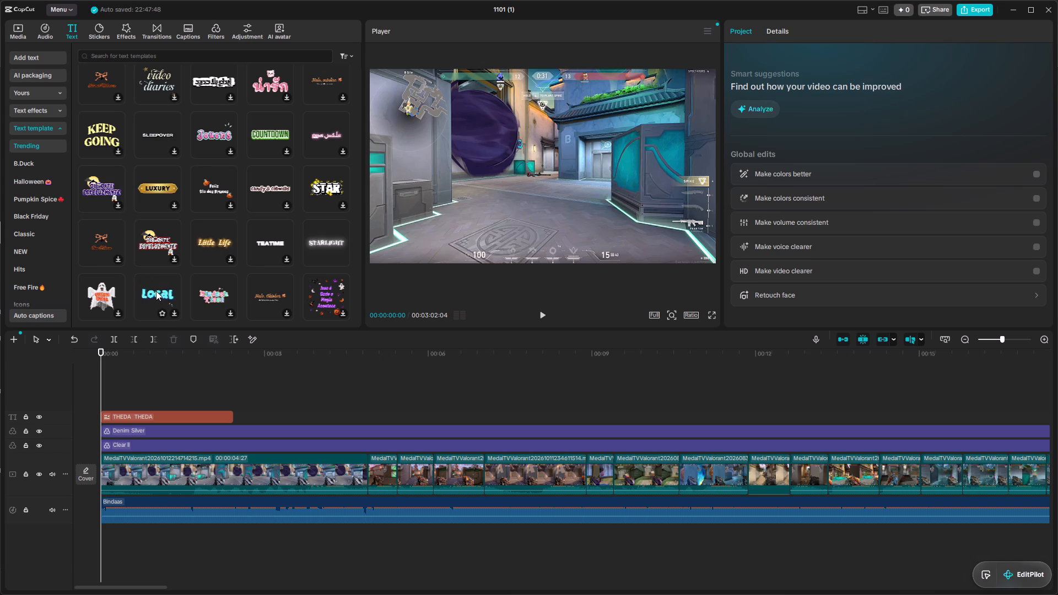
# Open the application-wide commands for the project.
pyautogui.click(62, 12)
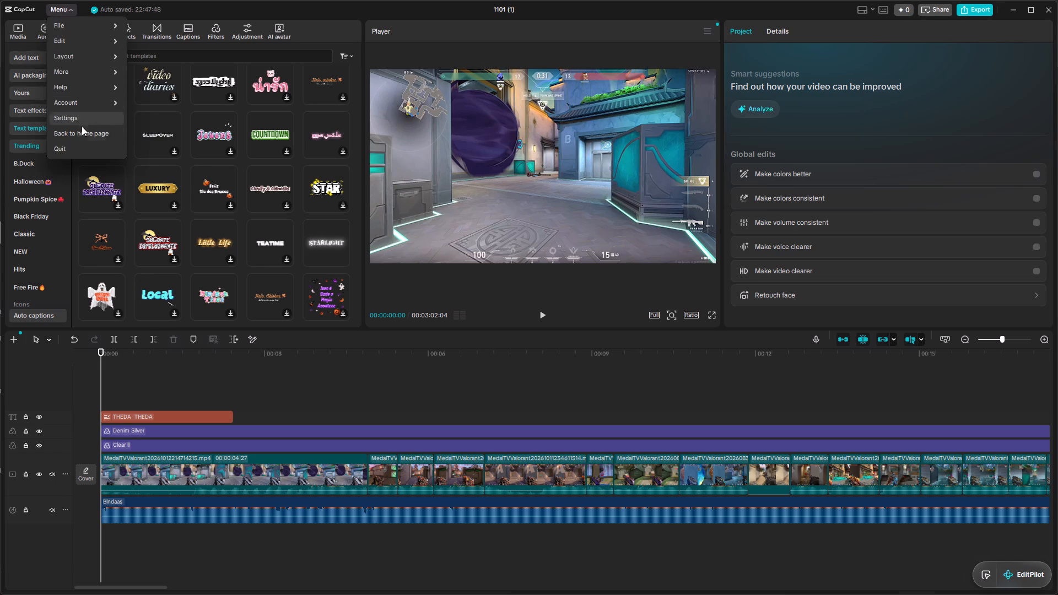
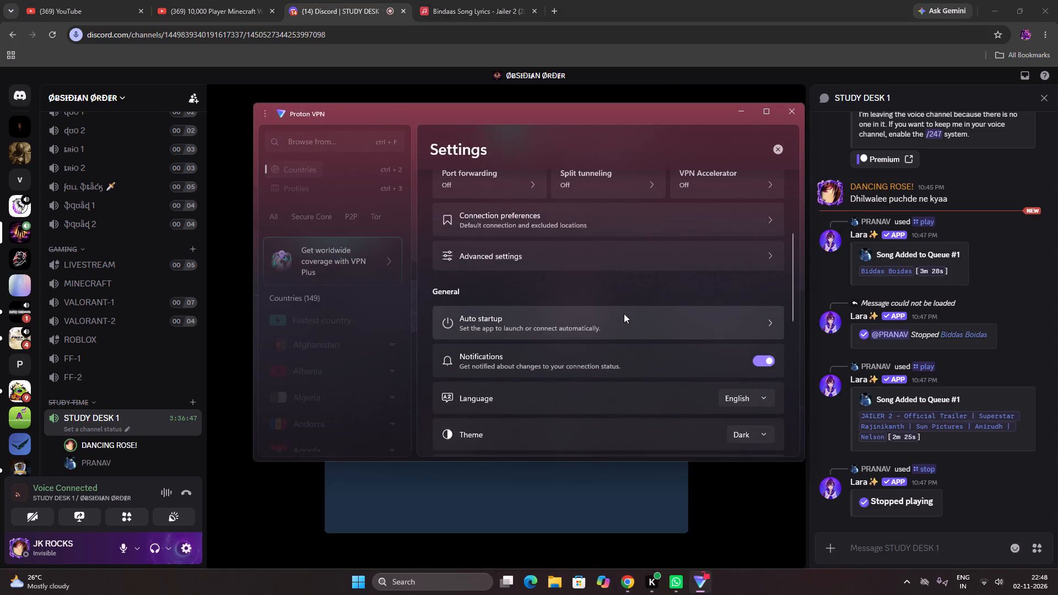
# Open the Auto startup options in Proton VPN and close the settings.
pyautogui.click(624, 313)
pyautogui.click(777, 159)
pyautogui.click(777, 154)
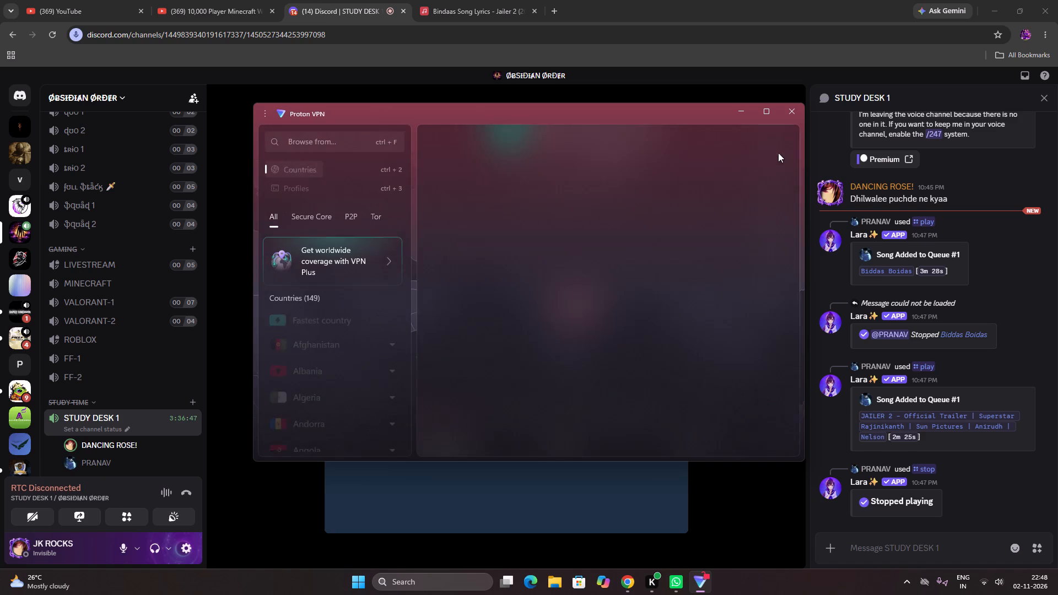